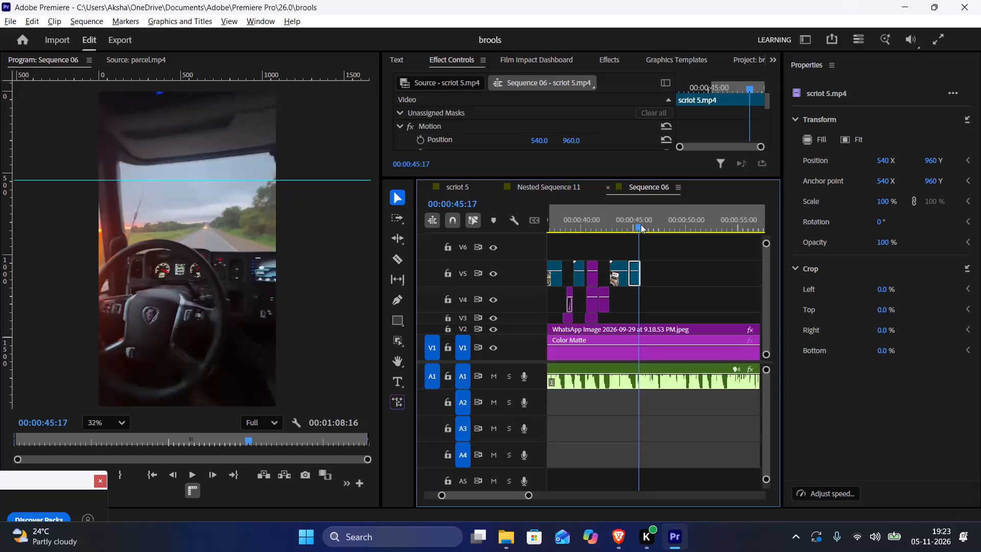
Switch to Pinterest in the Brave browser and search its videos for "truck cockpit".
click(615, 534)
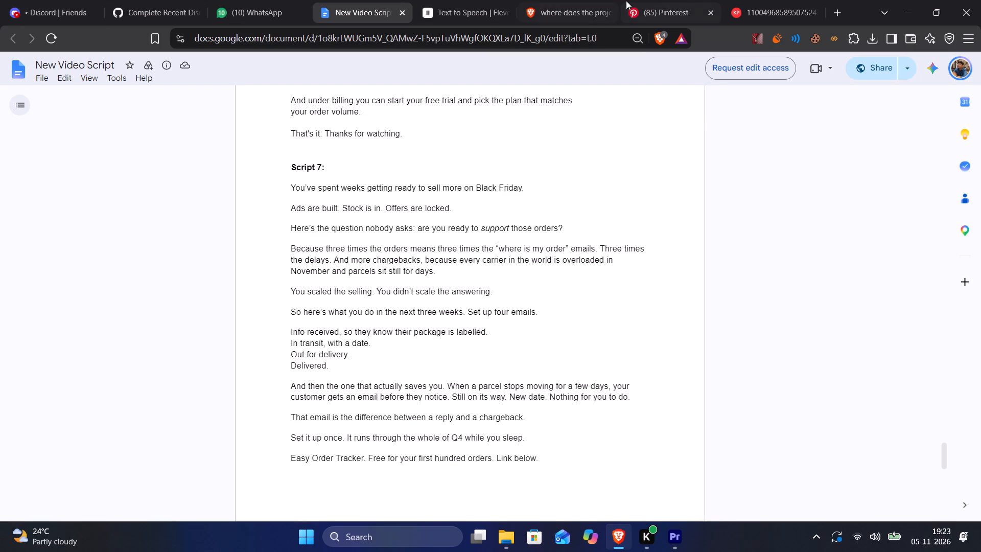
click(680, 0)
click(354, 77)
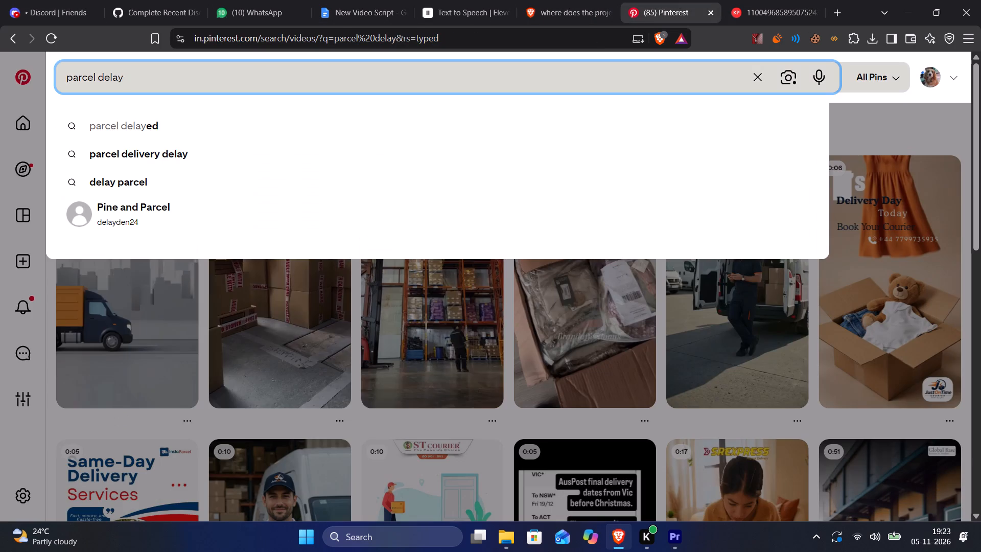
key(BackSpace)
key(BackSpace)
key(BackSpace)
key(BackSpace)
key(BackSpace)
key(BackSpace)
key(BackSpace)
key(BackSpace)
key(BackSpace)
key(BackSpace)
key(BackSpace)
key(BackSpace)
key(BackSpace)
key(BackSpace)
key(BackSpace)
key(BackSpace)
key(BackSpace)
text(tru)
key(c)
key(k)
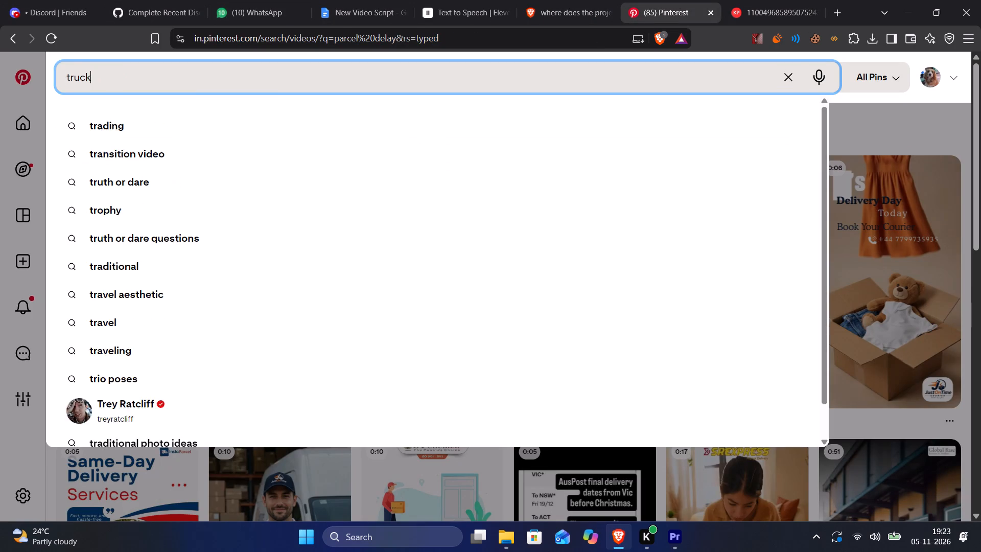
key(Down)
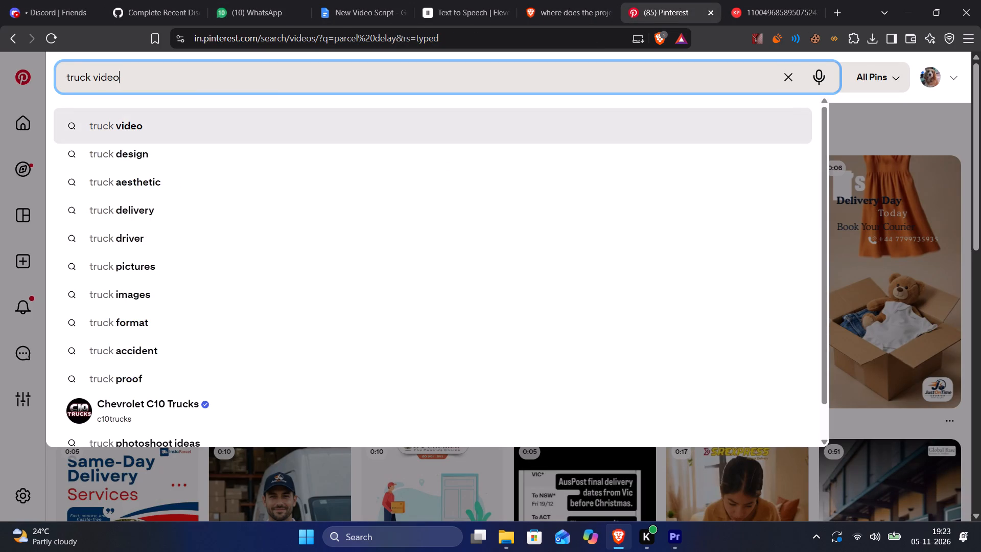
key(BackSpace)
key(BackSpace)
key(BackSpace)
key(BackSpace)
key(BackSpace)
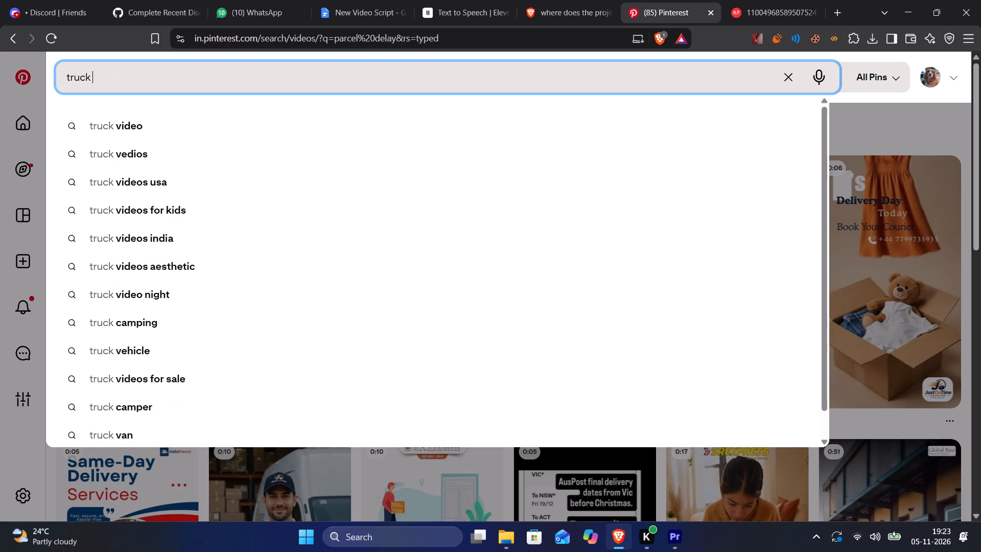
text(cockp)
text(it)
key(space)
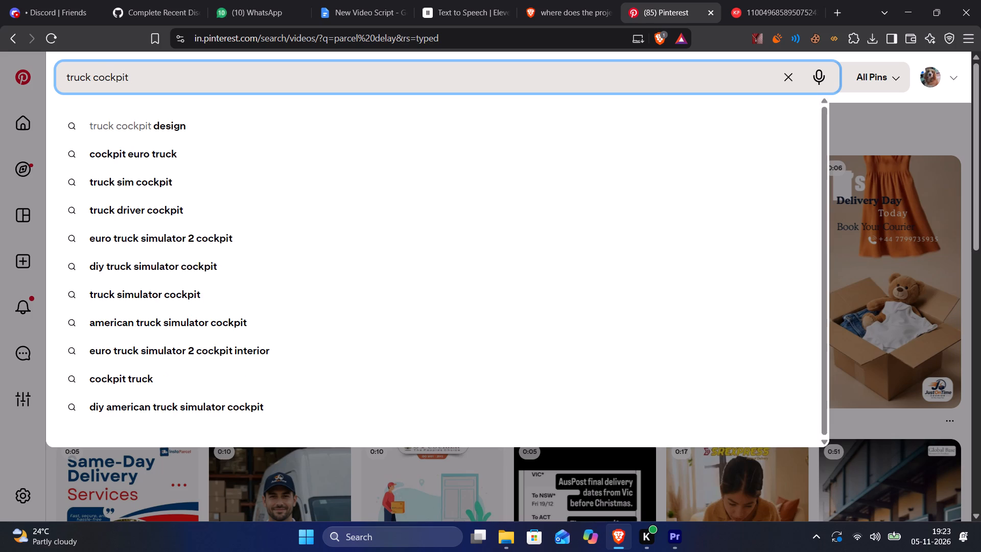
key(Return)
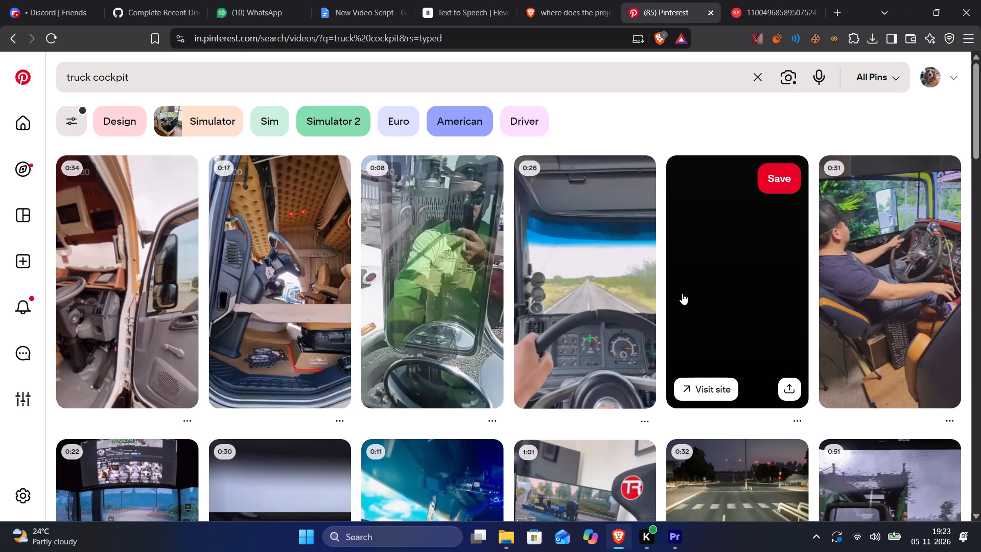
Copy the clean link of the 0:26 driver's-view highway video and submit it to the KlickPin video downloader.
right_click(609, 269)
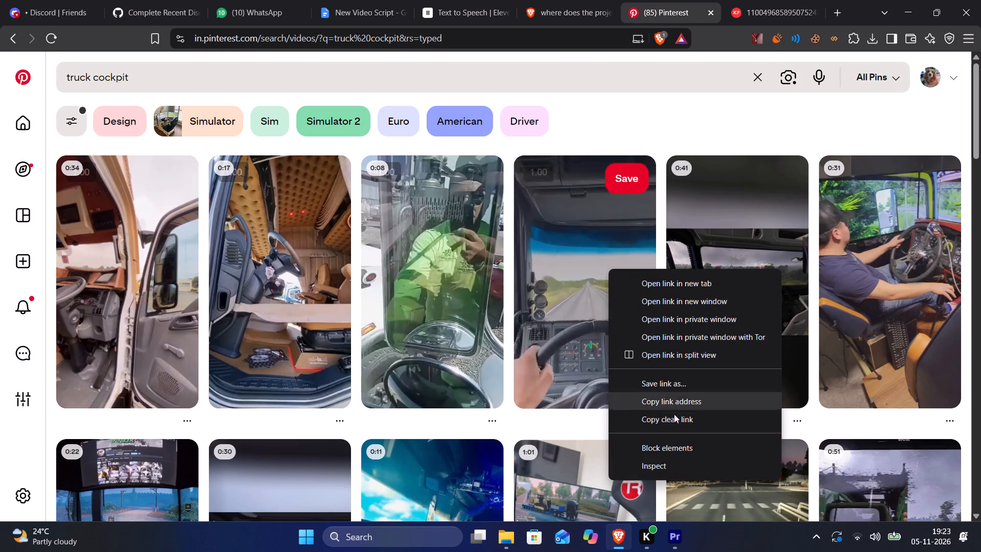
click(685, 421)
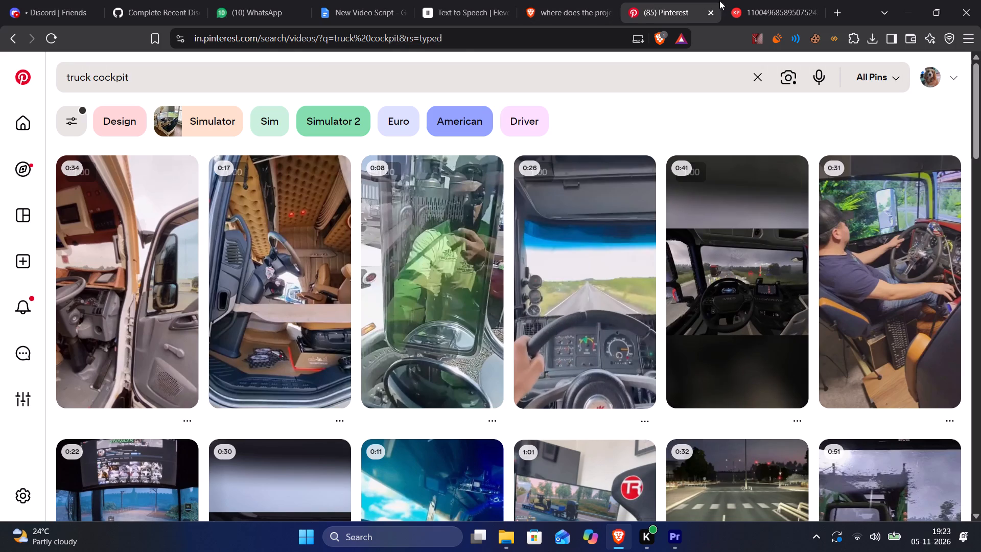
click(732, 0)
scroll(200, 93, up, 6)
click(65, 77)
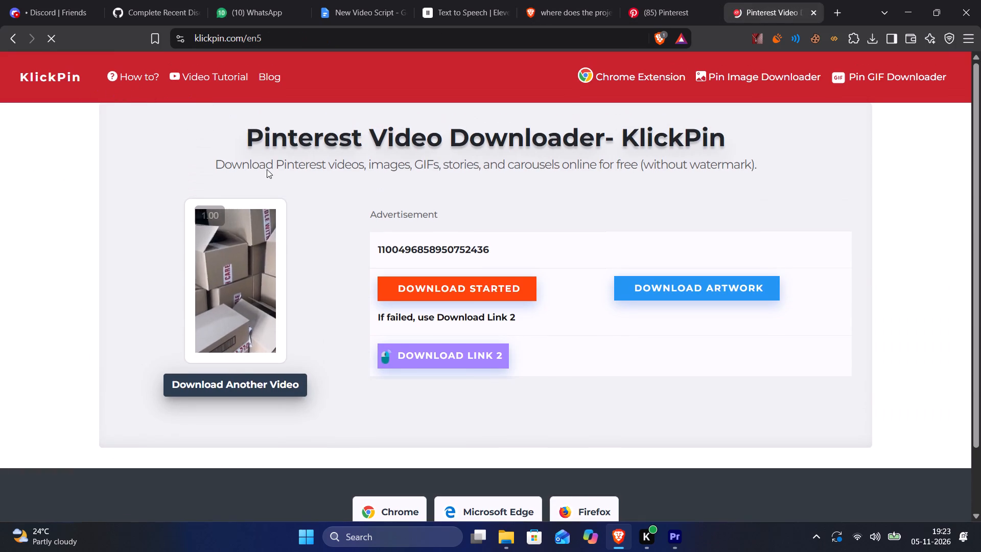
click(401, 254)
click(405, 250)
key(ctrl+v)
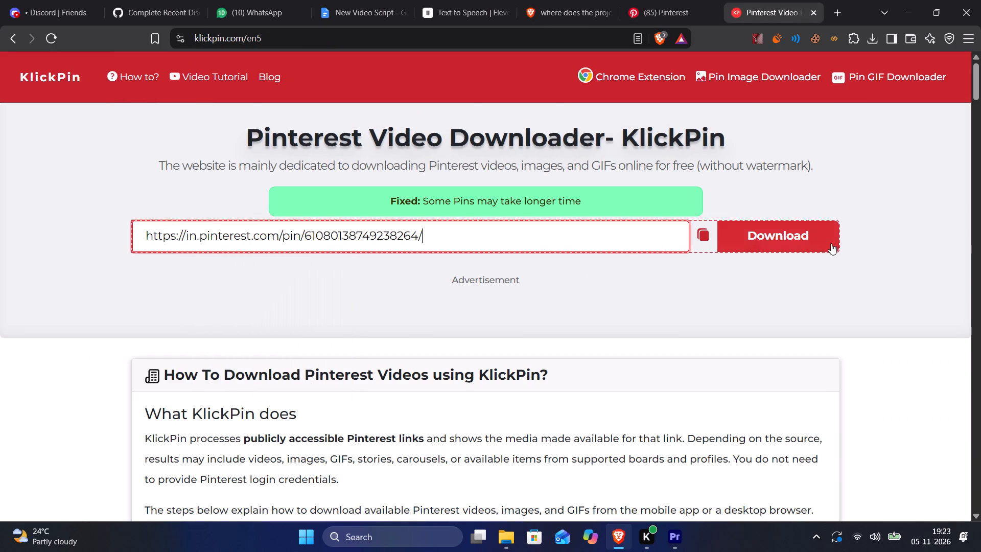
click(833, 243)
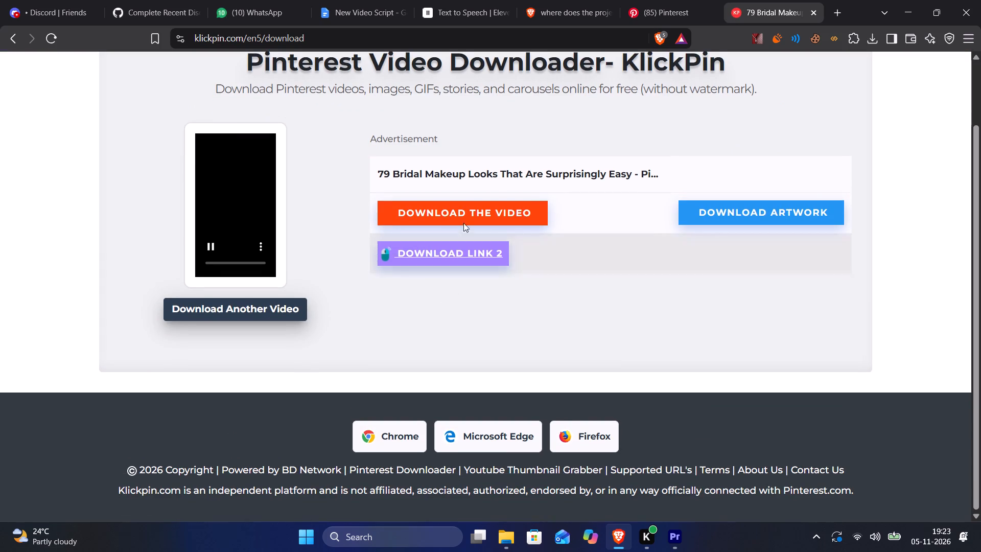
Download the video into the script 7 folder with the file name "truck cockpit".
click(443, 210)
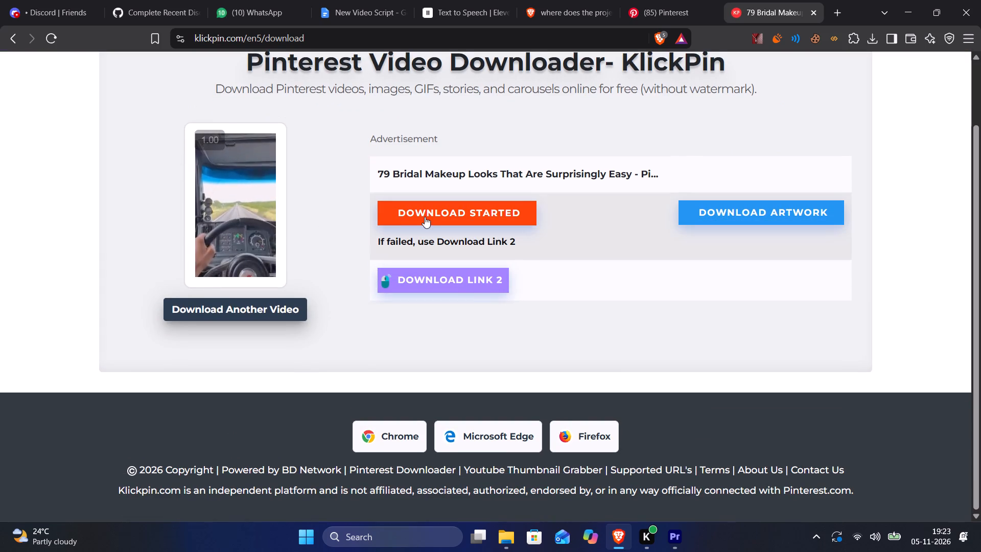
click(425, 217)
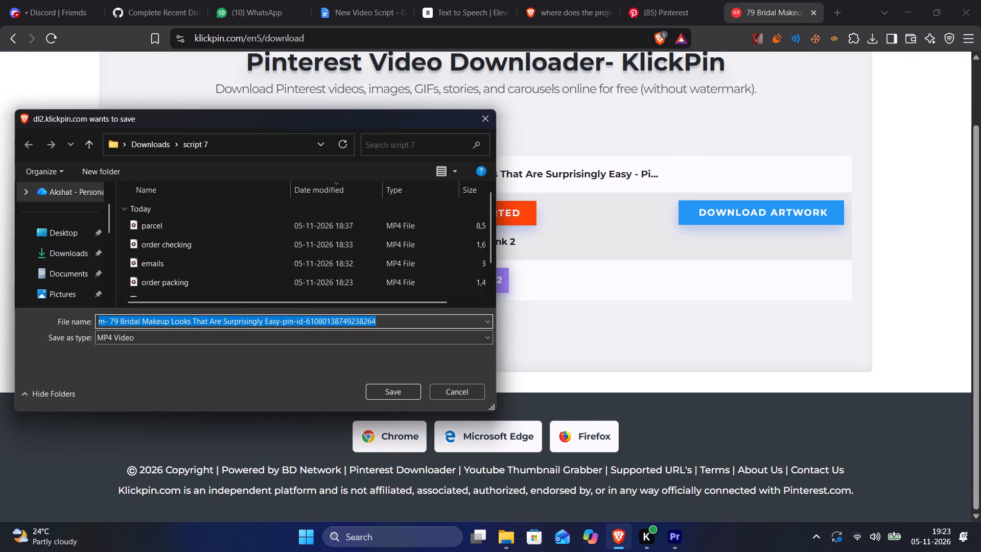
key(r)
key(BackSpace)
key(BackSpace)
key(t)
text(ruck cok)
key(BackSpace)
key(c)
text(kpit)
key(Return)
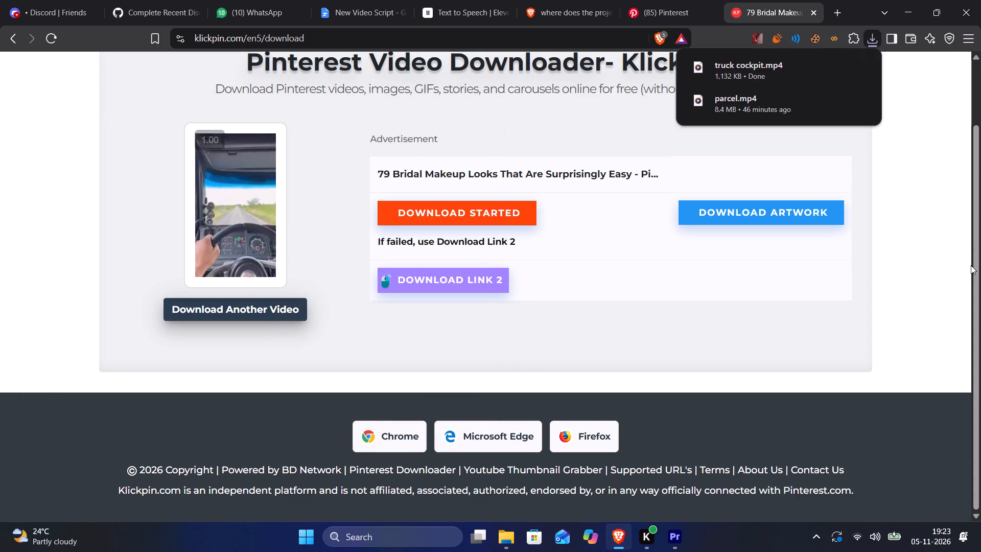
Bring the downloaded truck cockpit.mp4 into Premiere's Sequence 06 on V5, directly after the online-ordering laptop clip, replacing the existing driving clip.
drag(751, 67, 668, 530)
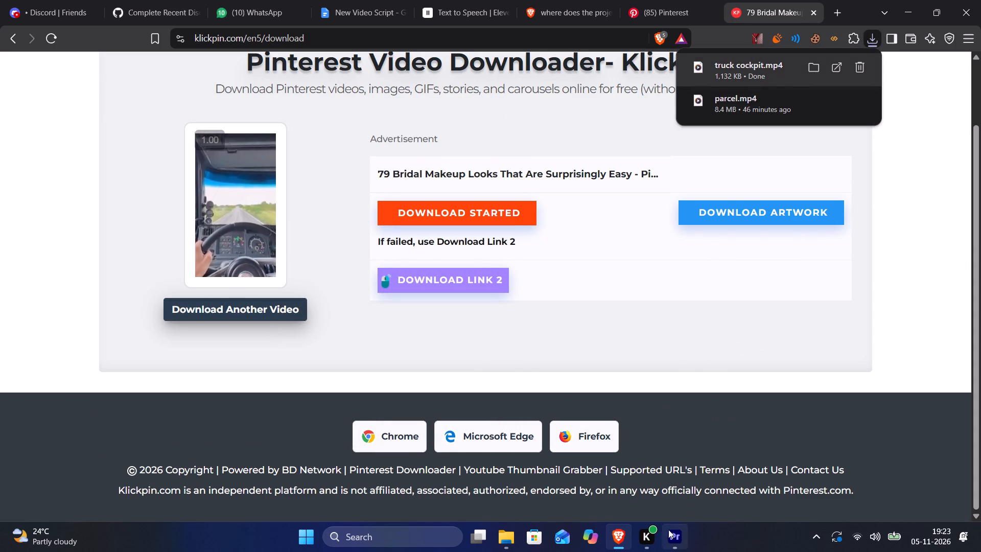
drag(668, 530, 630, 269)
Unlink the truck cockpit clip's audio from its video and delete the audio on A5.
click(648, 277)
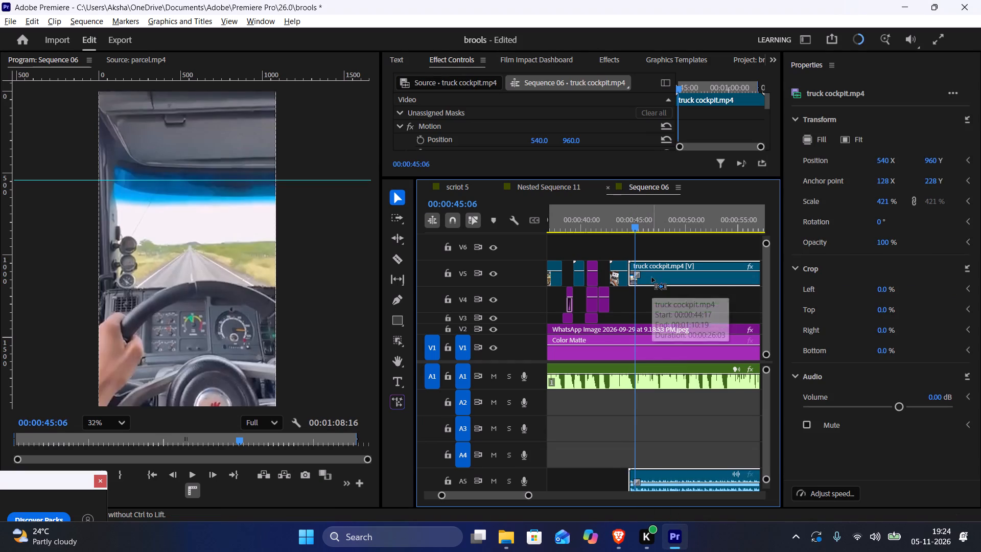
key(ctrl+l)
click(715, 480)
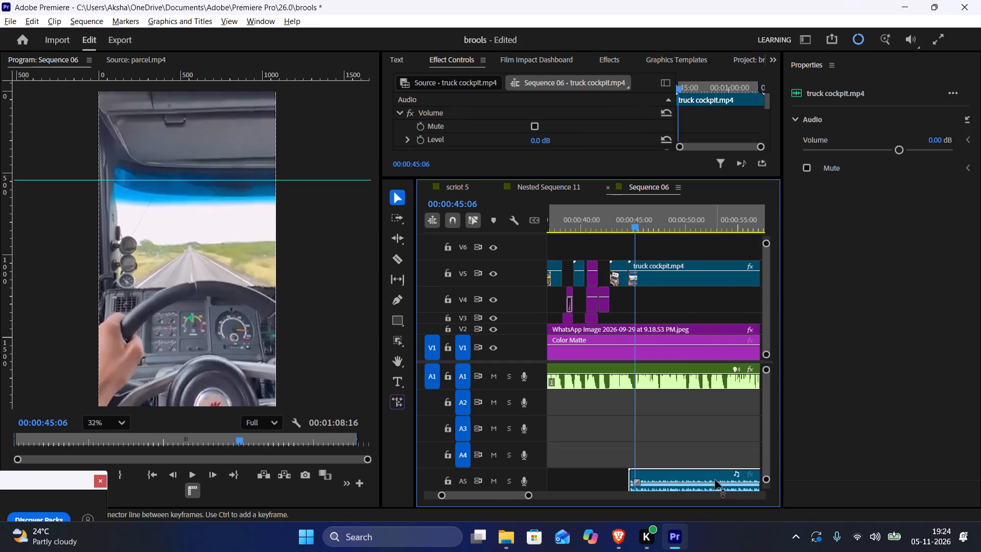
key(BackSpace)
Extend the online-ordering laptop clip on V5 to just past 00:00:45:00 and place the truck cockpit clip directly against its new end.
drag(635, 215, 635, 214)
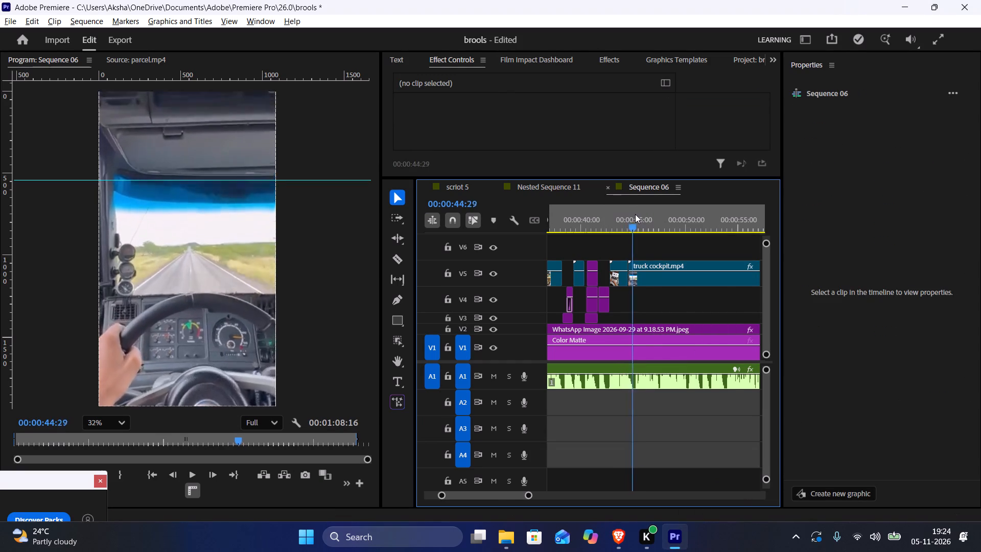
drag(635, 214, 658, 214)
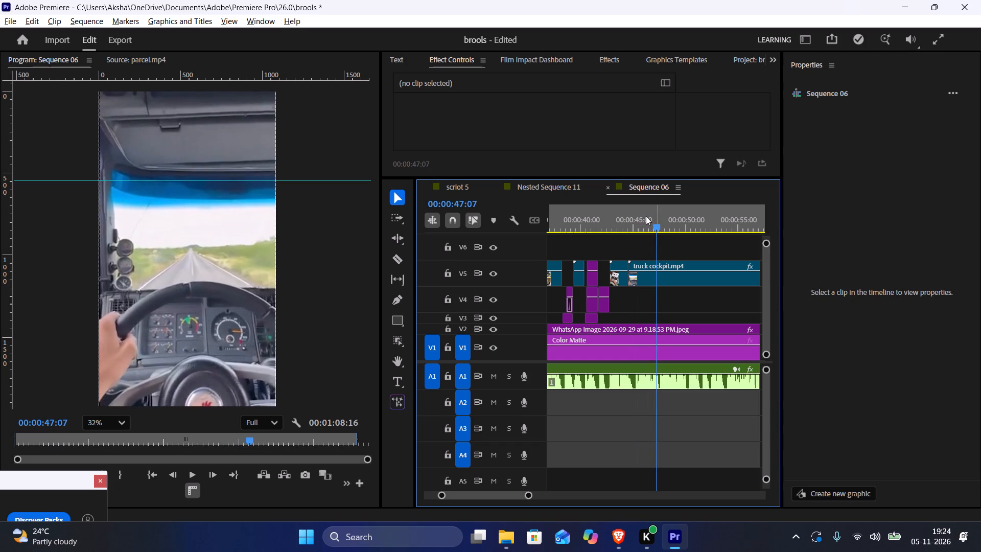
click(627, 211)
key(space)
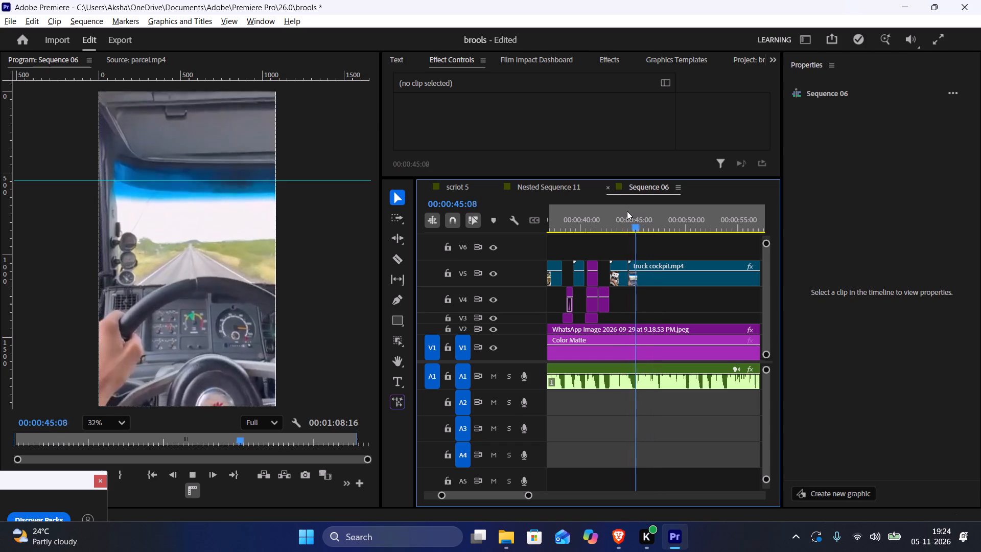
click(624, 216)
key(space)
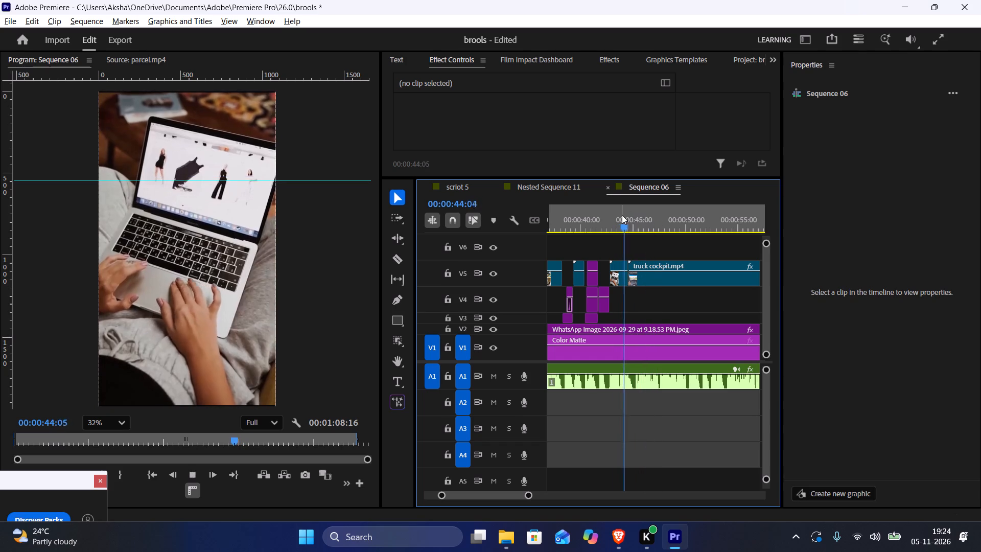
key(space)
alt+scroll(685, 296, up, 15)
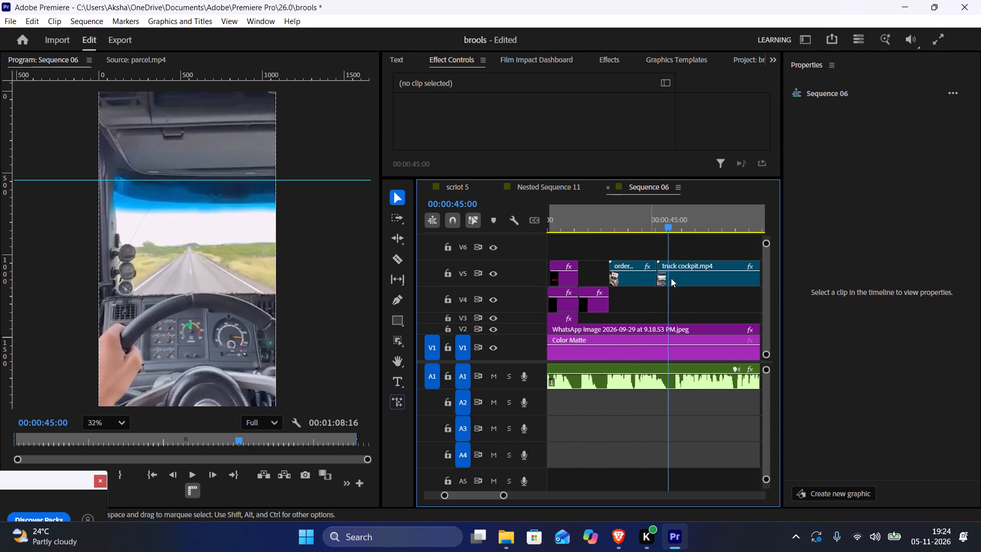
drag(676, 245, 693, 273)
drag(694, 279, 729, 275)
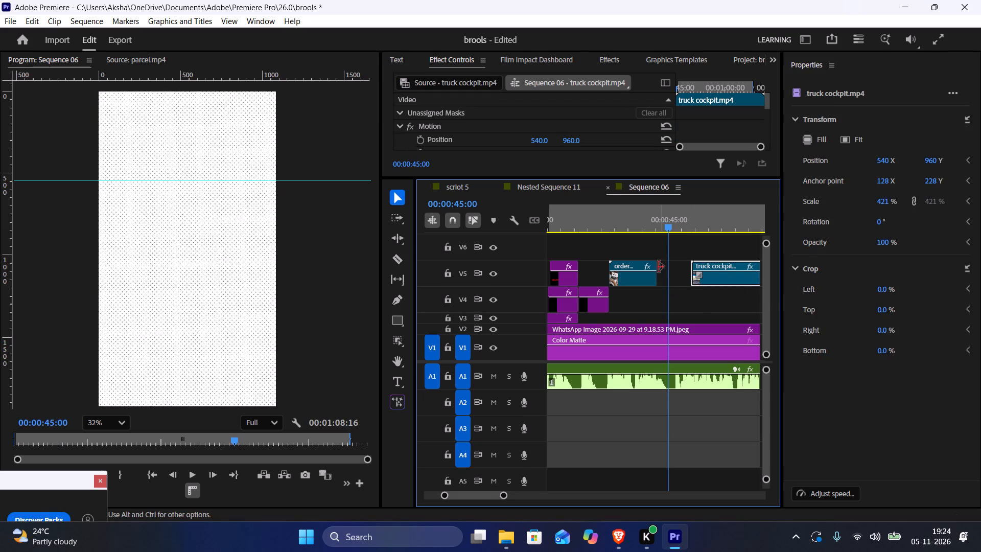
drag(658, 267, 675, 270)
drag(695, 251, 701, 260)
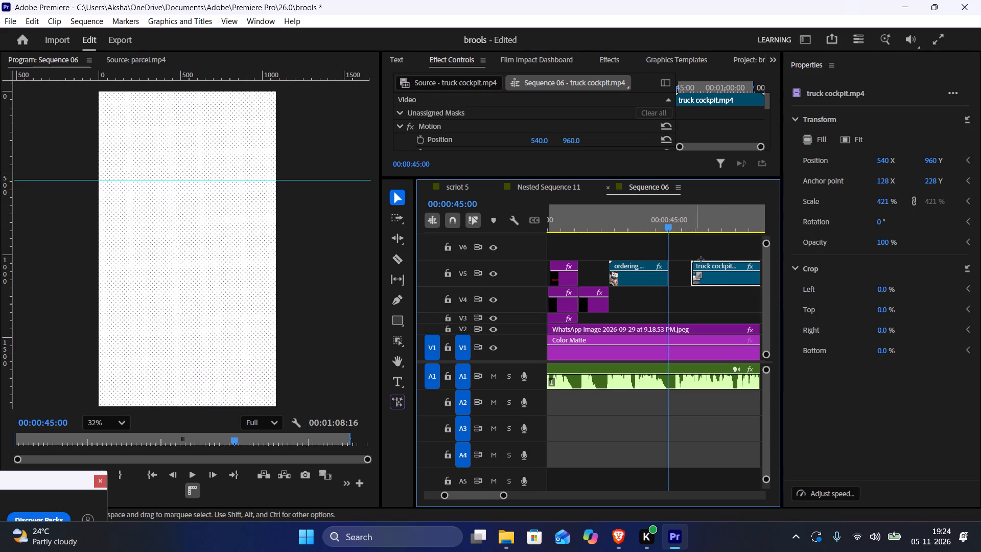
drag(701, 260, 715, 283)
drag(670, 270, 680, 270)
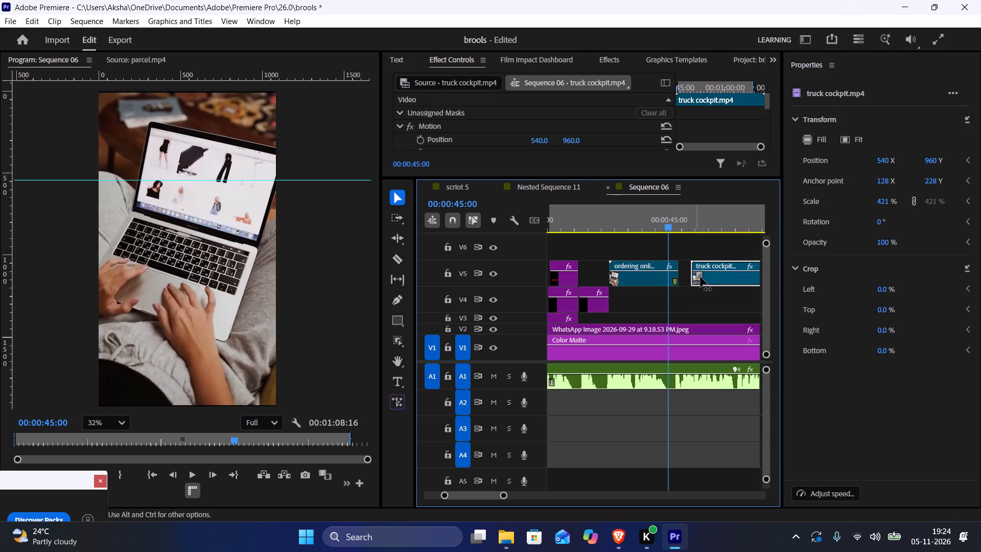
drag(706, 279, 695, 276)
Cut the truck cockpit clip on V5 at about 00:00:47:15 and delete the part after the cut.
click(664, 220)
key(space)
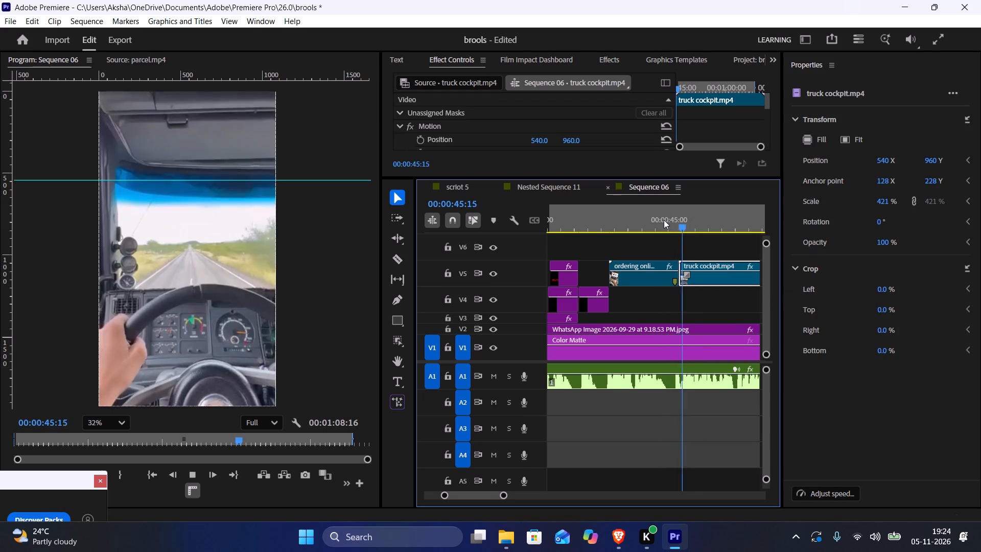
alt+scroll(667, 247, down, 15)
scroll(680, 279, down, 6)
alt+scroll(659, 287, up, 4)
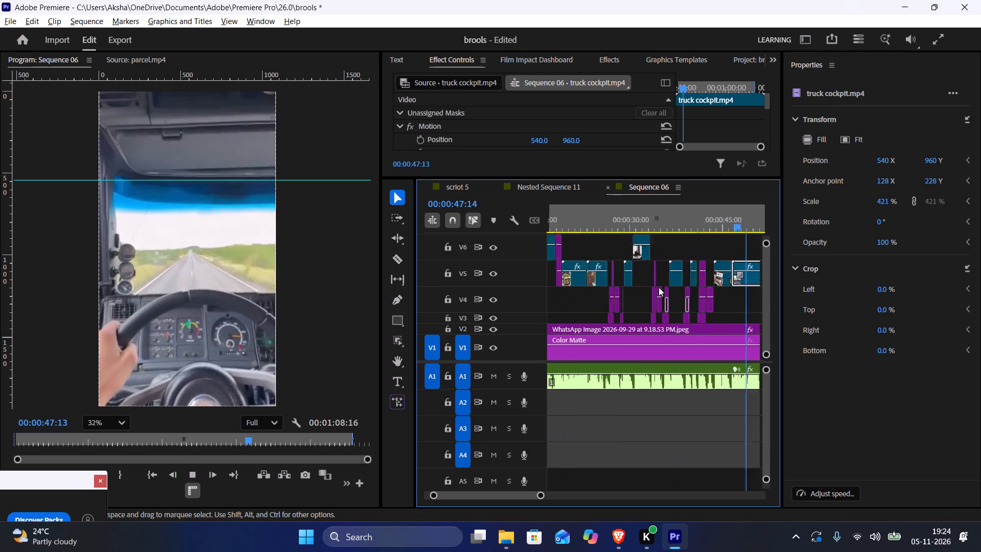
alt+scroll(659, 287, up, 5)
key(space)
scroll(669, 289, down, 2)
click(681, 215)
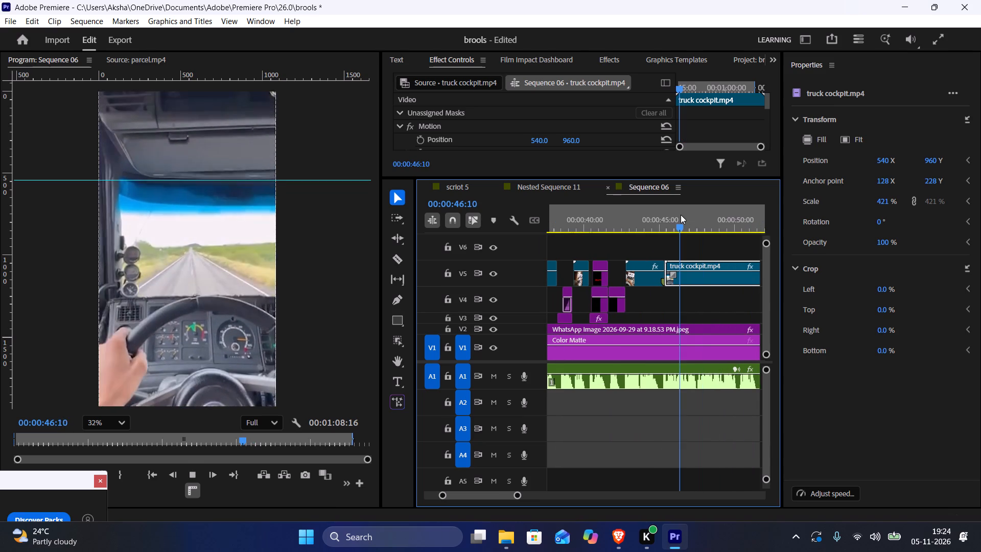
key(space)
key(space)
key(c)
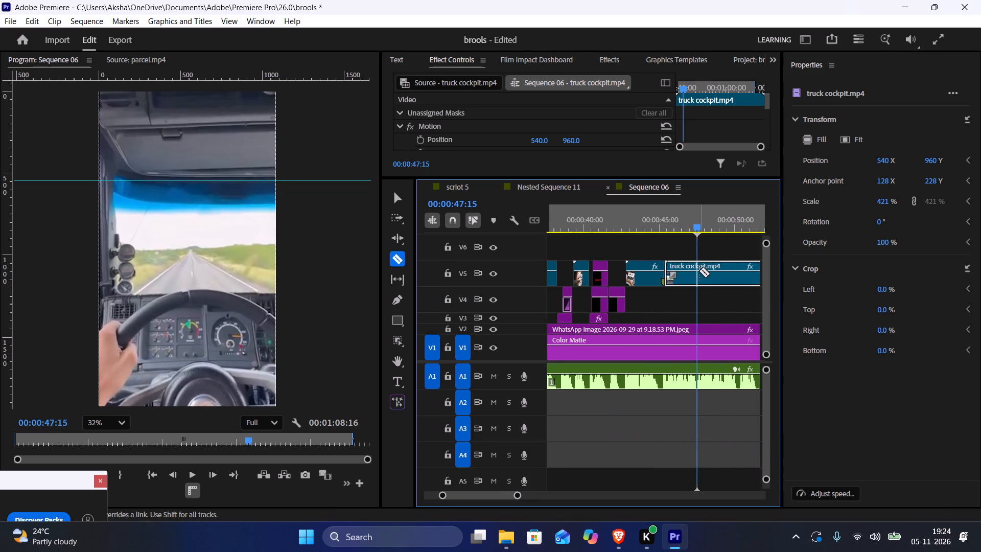
click(699, 271)
key(b)
click(714, 275)
key(BackSpace)
Play the voiceover repeatedly from about 00:00:47:00 to judge which footage should follow the truck cockpit clip.
click(673, 199)
key(space)
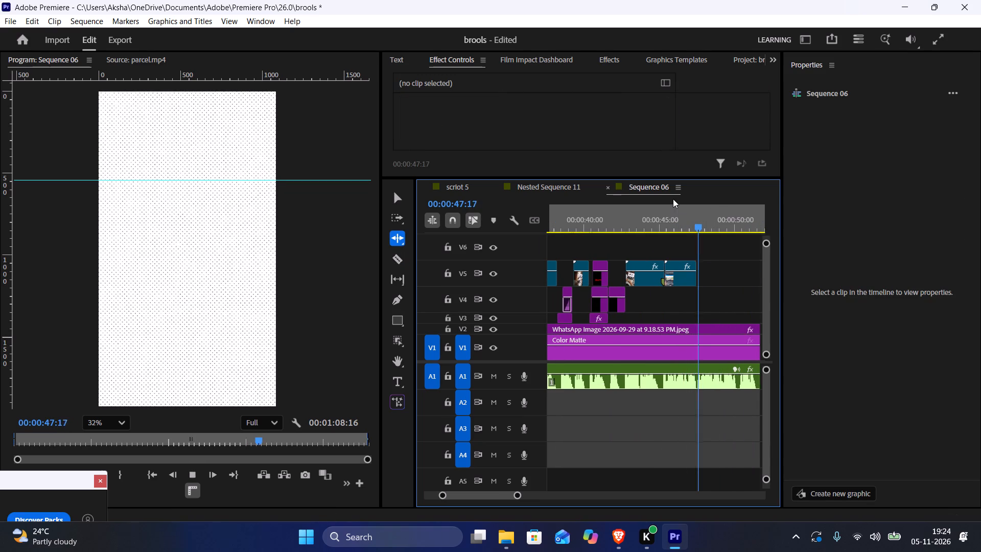
scroll(742, 305, down, 4)
key(v)
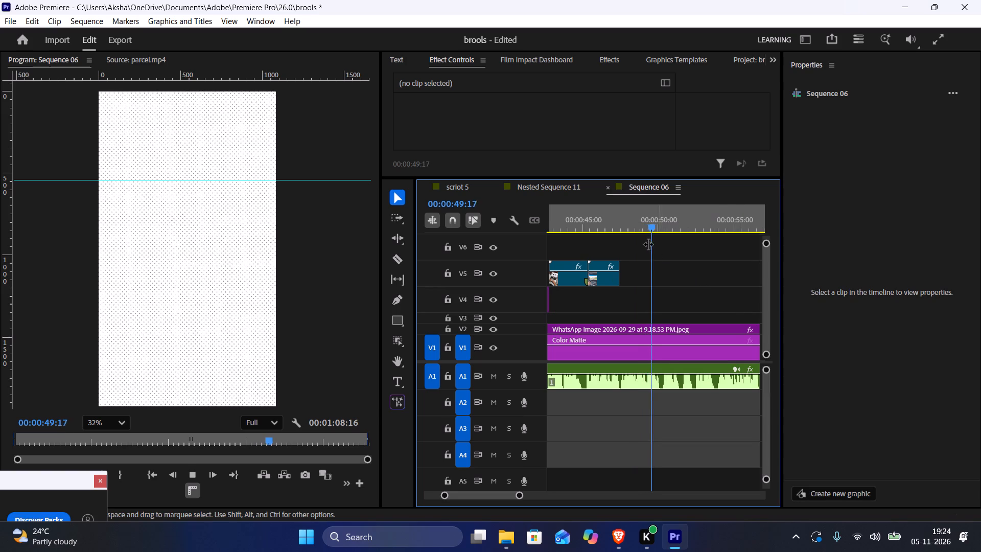
key(space)
click(615, 216)
key(space)
key(space)
key(space)
key(space)
key(space)
click(615, 216)
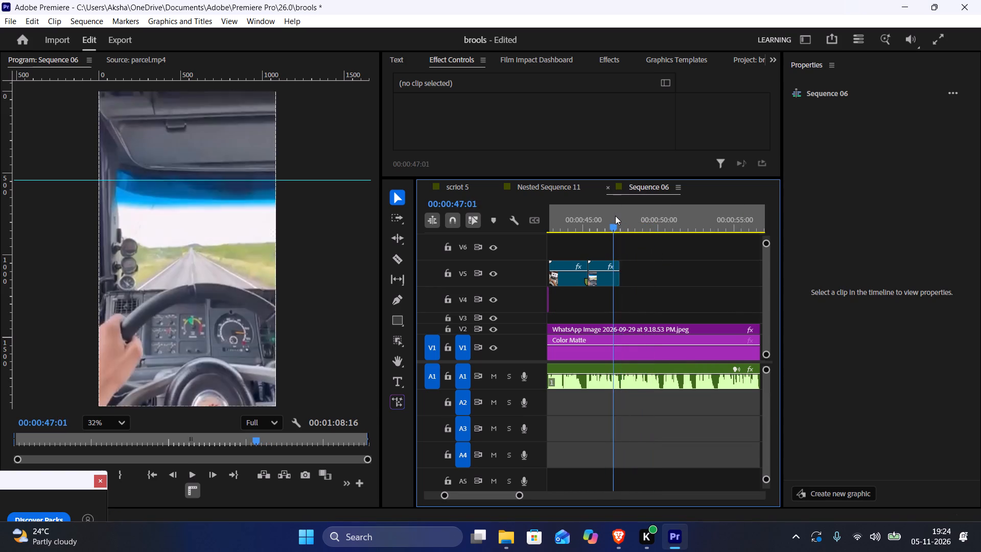
key(space)
key(space)
key(space)
key(space)
key(space)
key(space)
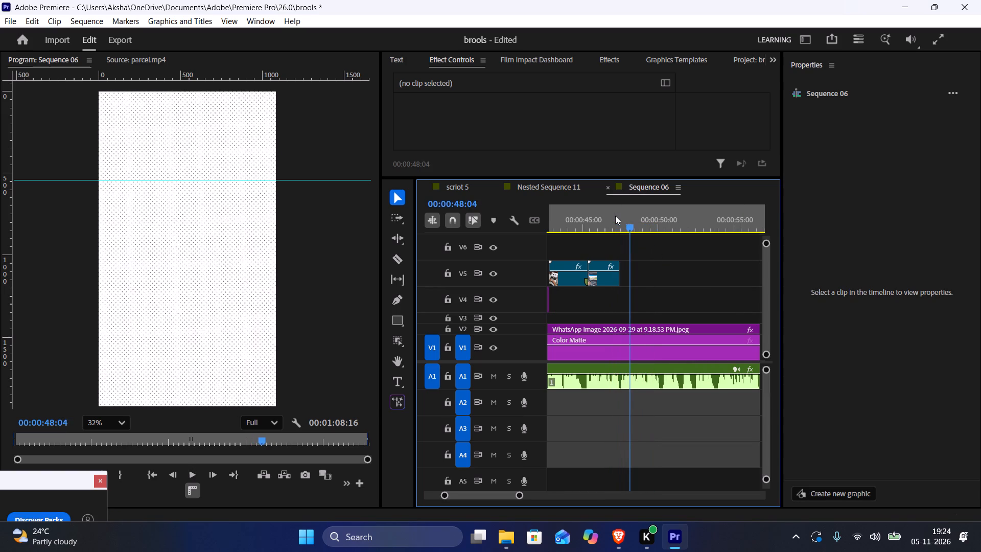
click(615, 216)
key(space)
key(space)
key(space)
key(space)
key(space)
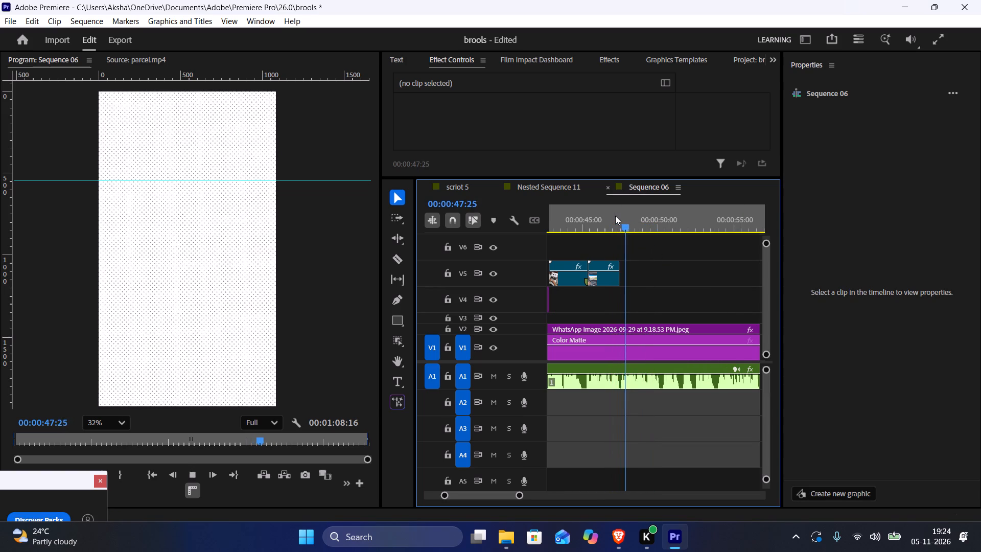
key(space)
key(space)
key(space)
key(space)
key(space)
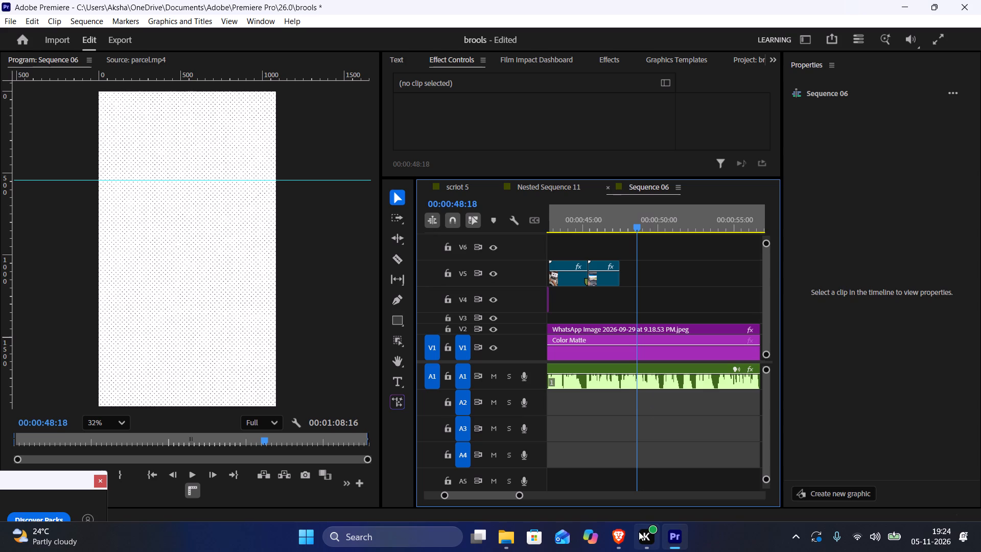
Bring girl phone.mp4 from the script 5 folder into Sequence 06 on V5, directly after the truck cockpit clip.
click(511, 538)
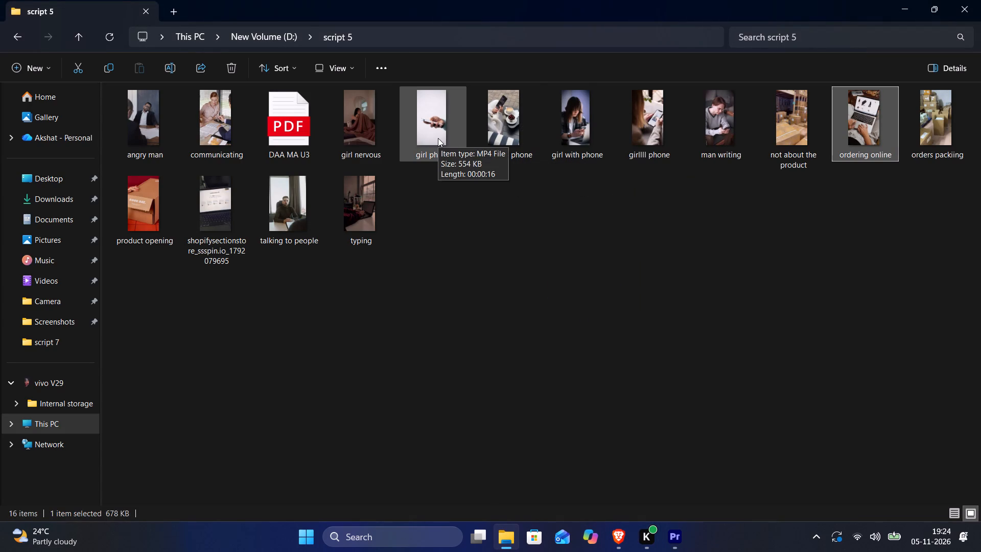
drag(440, 123, 691, 535)
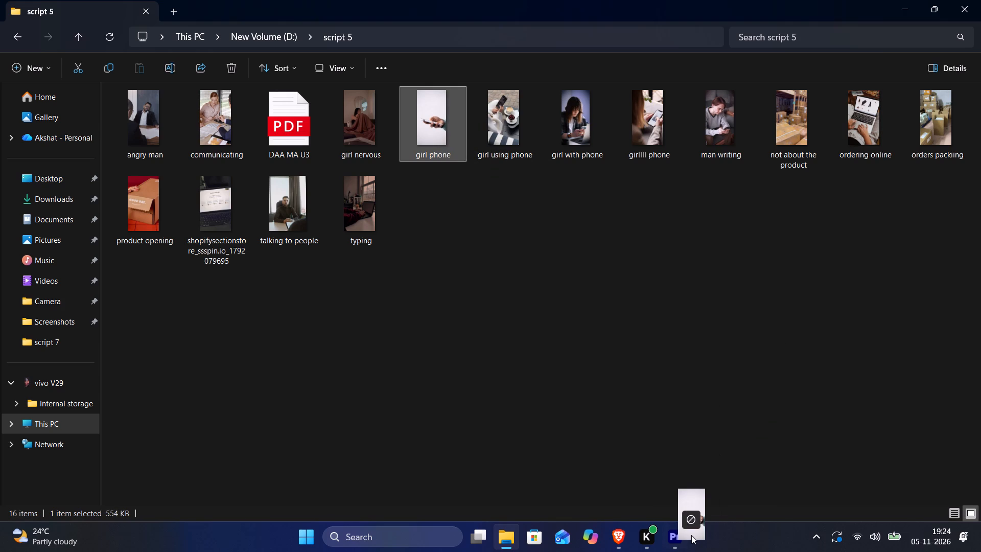
drag(691, 535, 619, 284)
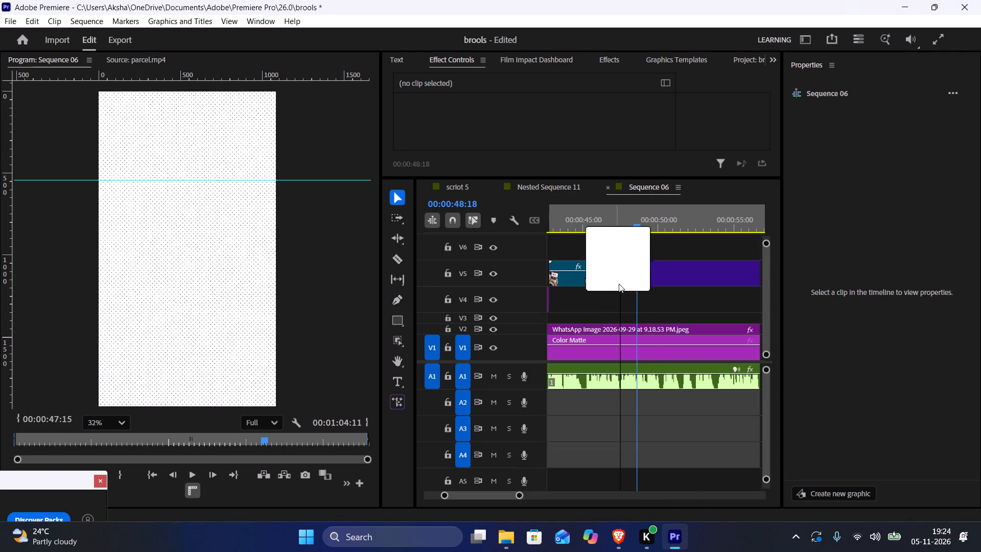
drag(619, 284, 626, 270)
click(640, 283)
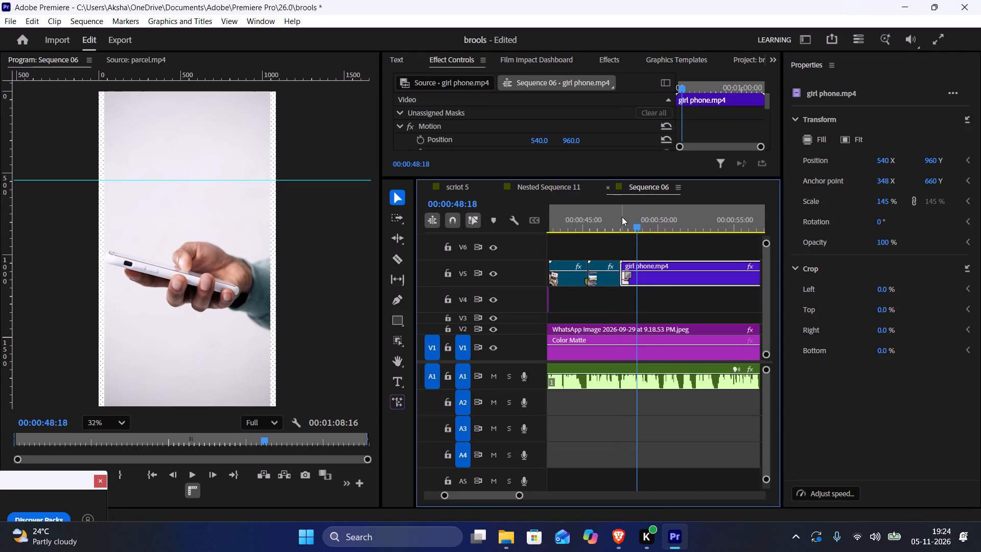
Scale the girl phone clip to 159.5 so that it fills the vertical frame.
click(622, 216)
key(space)
key(space)
double_click(230, 274)
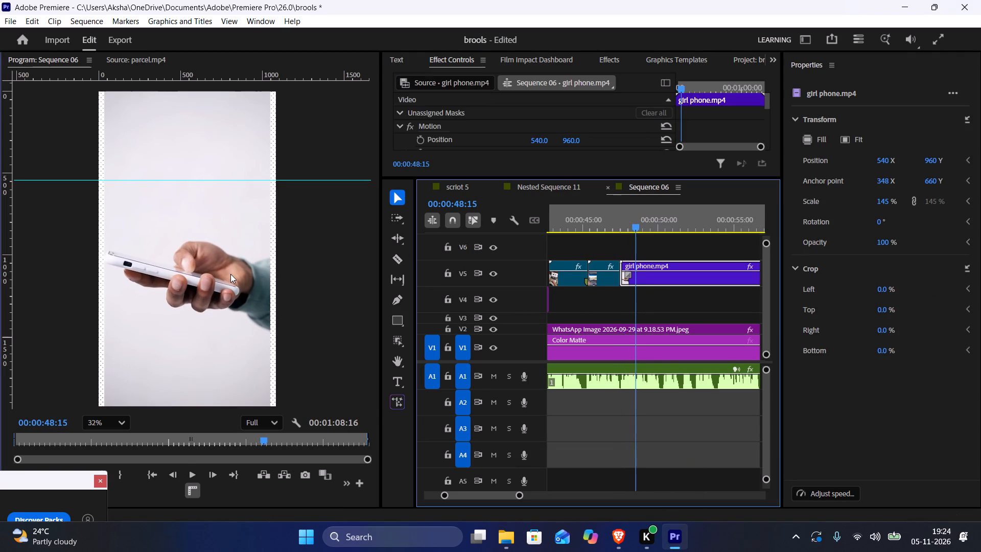
scroll(535, 148, down, 2)
drag(537, 131, 538, 131)
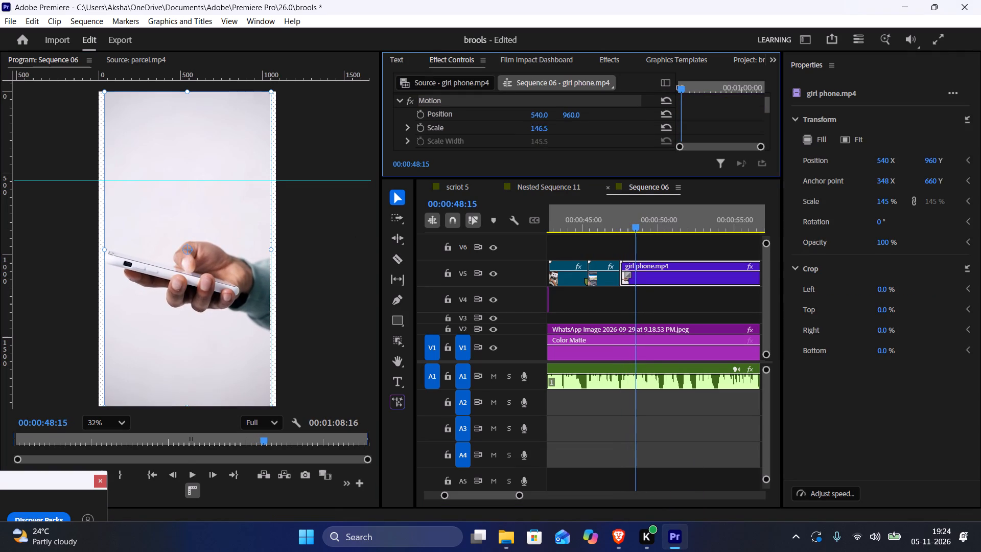
drag(538, 131, 546, 131)
Time the girl phone clip to the voiceover, cut it on V5 at 00:00:50:10 and delete the part after the cut.
click(630, 232)
click(621, 225)
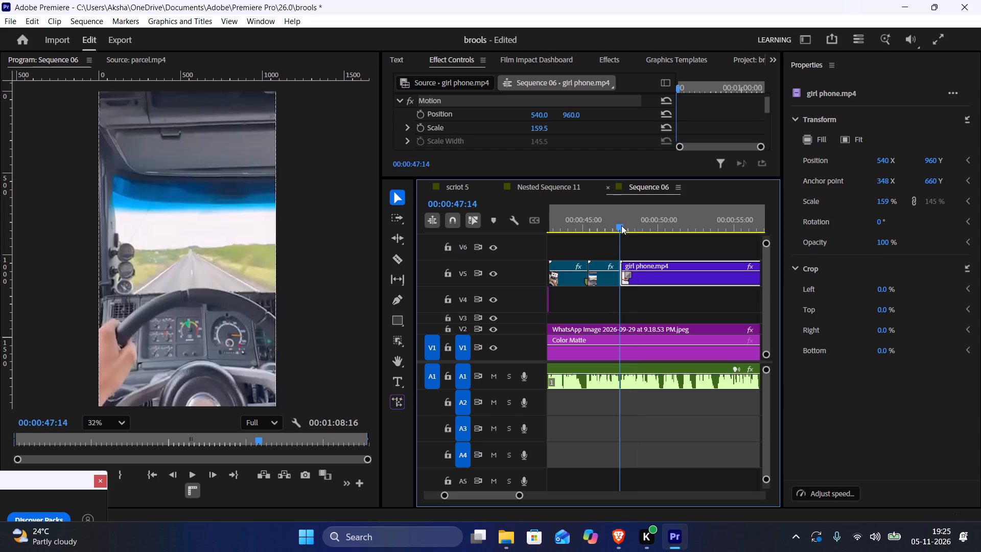
key(space)
scroll(620, 231, down, 6)
key(space)
key(space)
scroll(620, 233, down, 5)
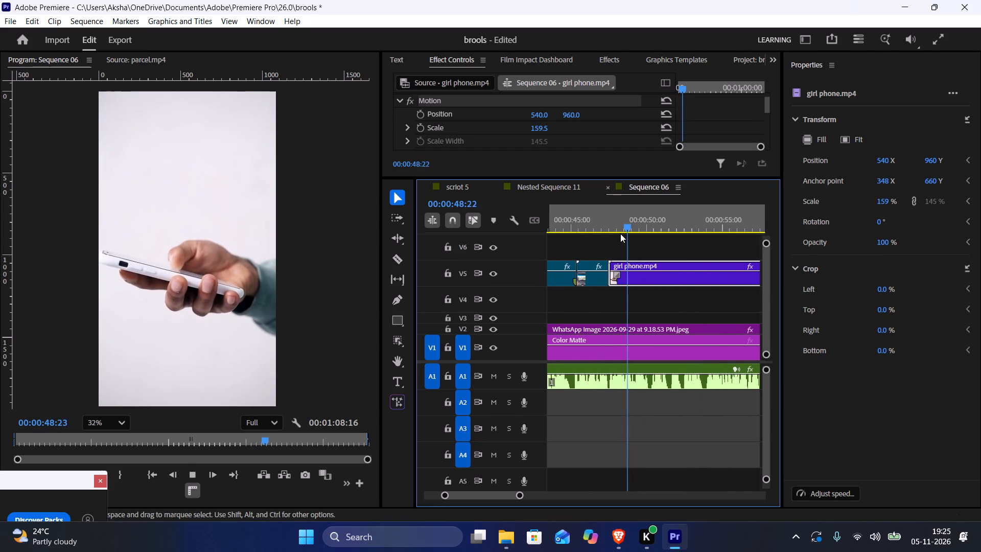
key(space)
key(space)
key(space)
key(space)
key(space)
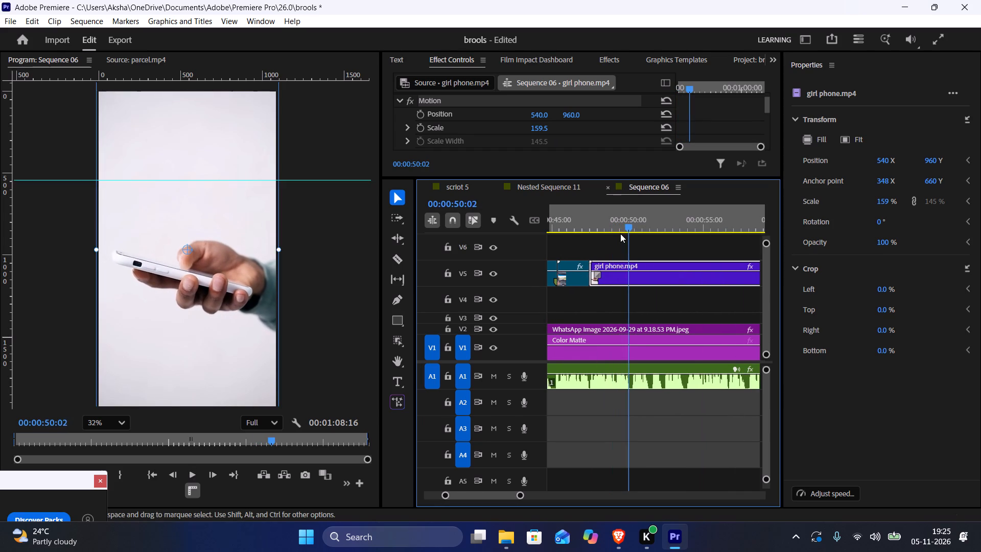
key(space)
key(space)
key(space)
key(space)
key(c)
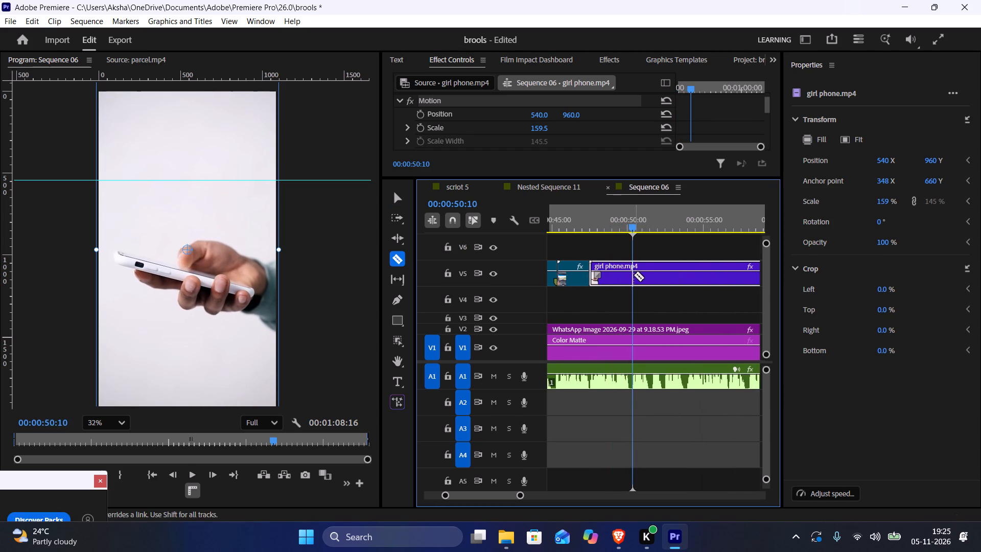
click(634, 275)
key(b)
text(bv)
click(665, 280)
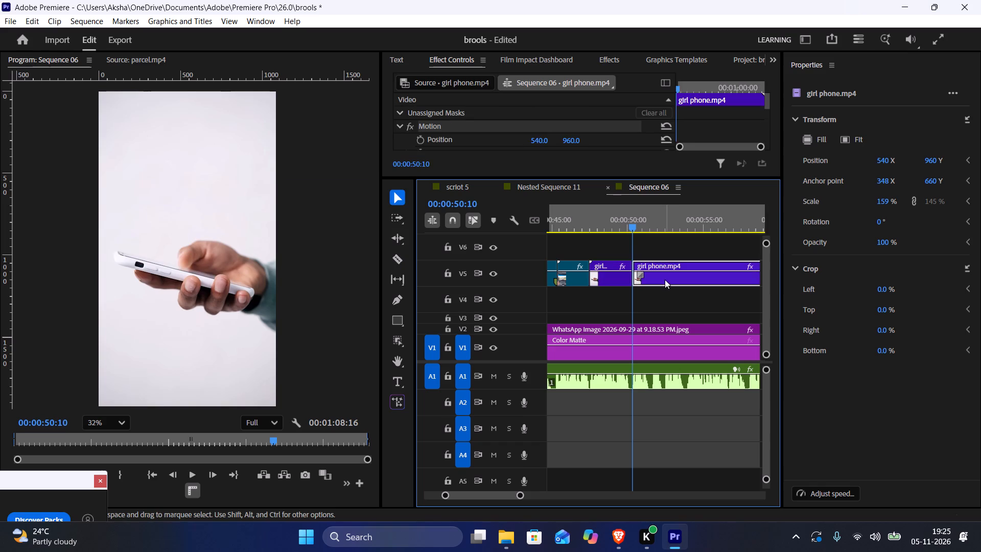
key(BackSpace)
Play the voiceover past the end of the girl phone clip to identify the words that need on-screen titles.
click(619, 218)
key(space)
key(space)
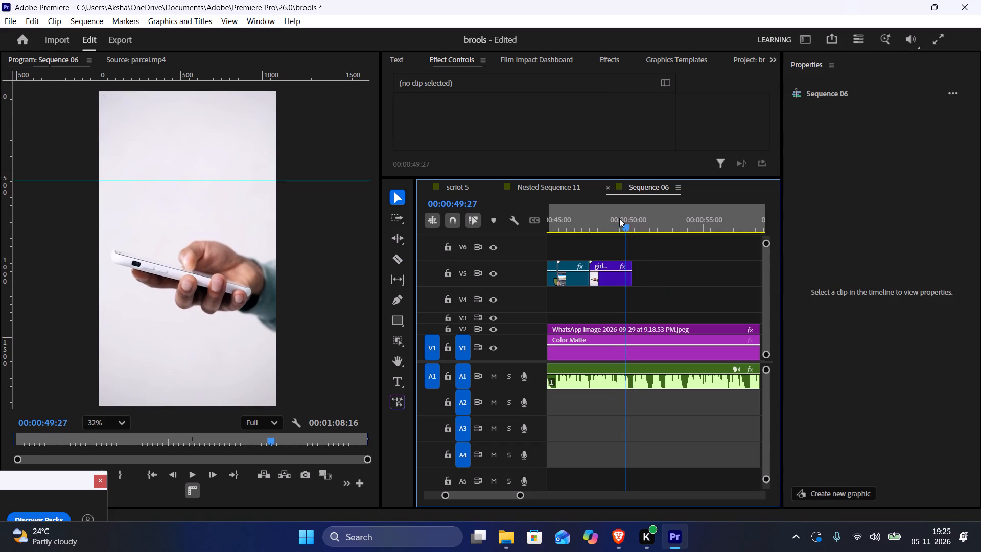
key(space)
key(space)
key(space)
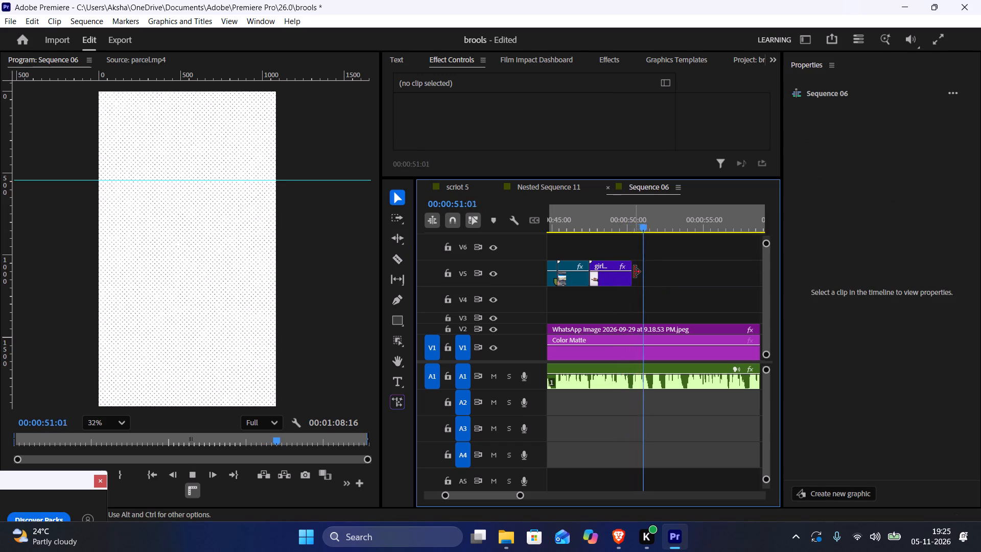
click(632, 213)
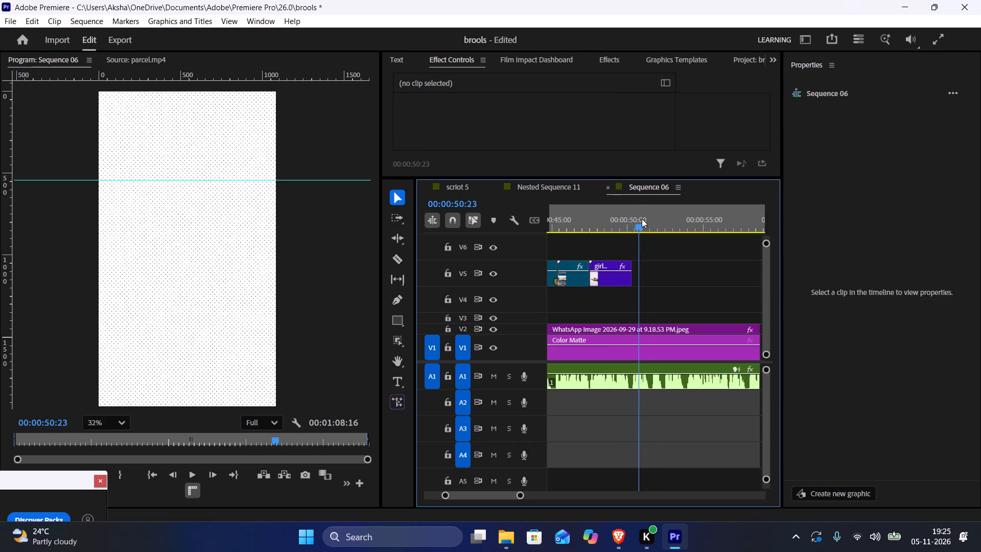
key(space)
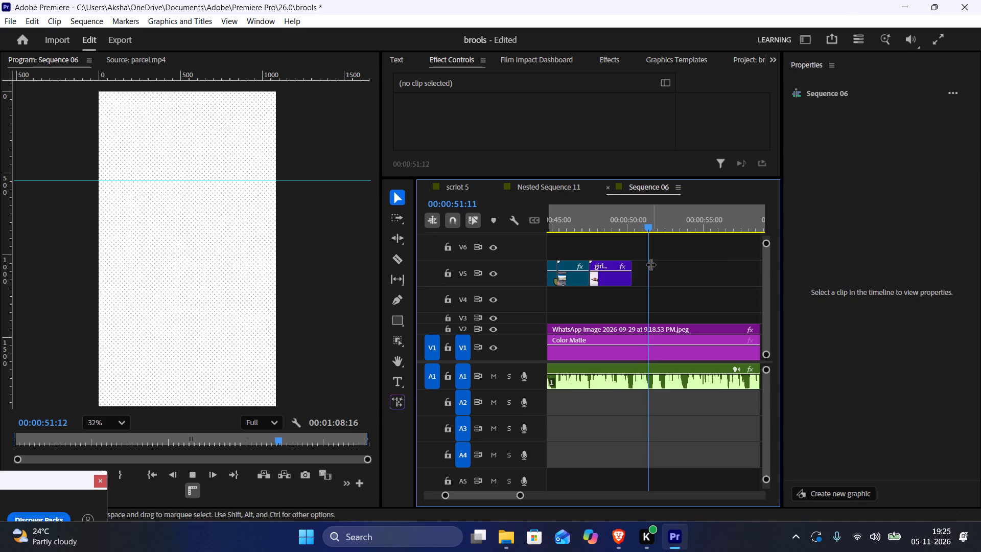
key(space)
scroll(638, 268, up, 5)
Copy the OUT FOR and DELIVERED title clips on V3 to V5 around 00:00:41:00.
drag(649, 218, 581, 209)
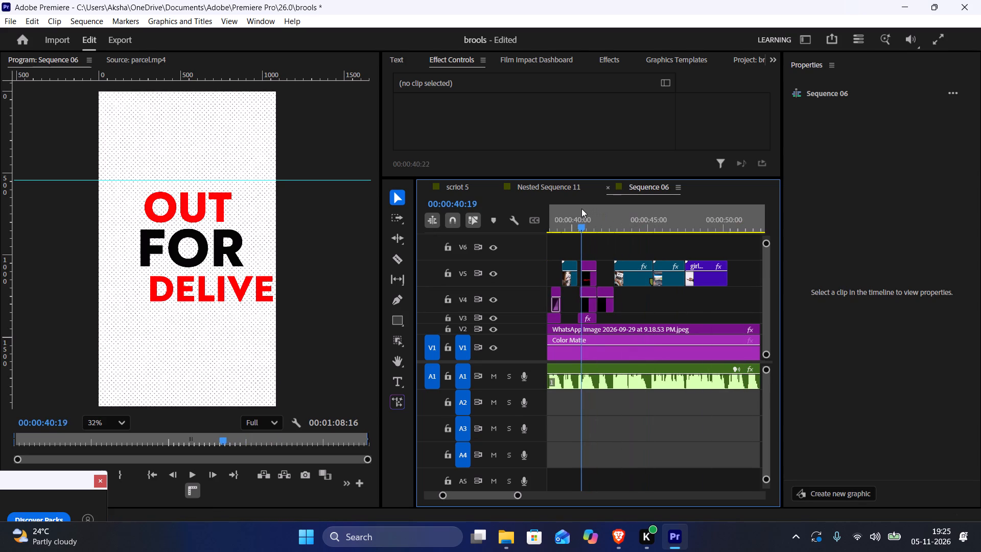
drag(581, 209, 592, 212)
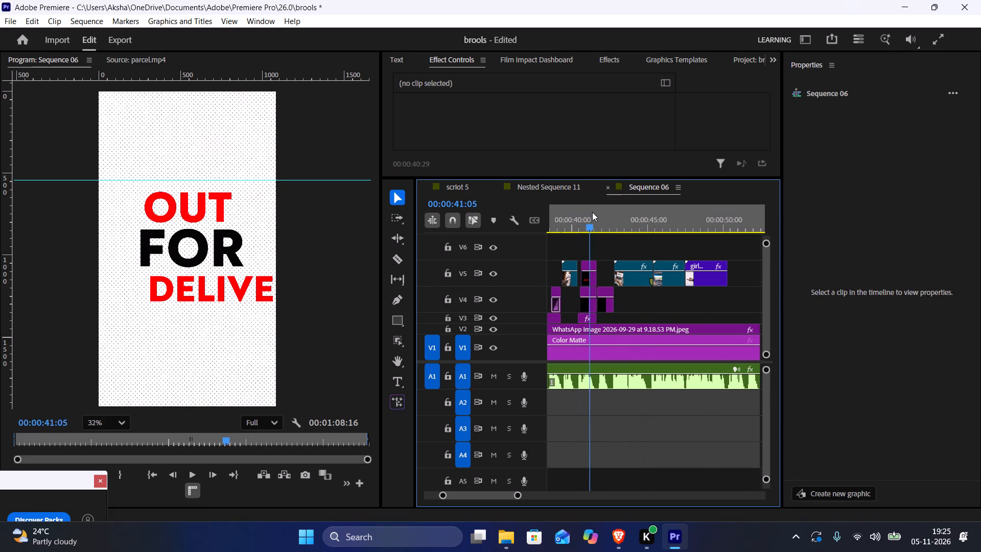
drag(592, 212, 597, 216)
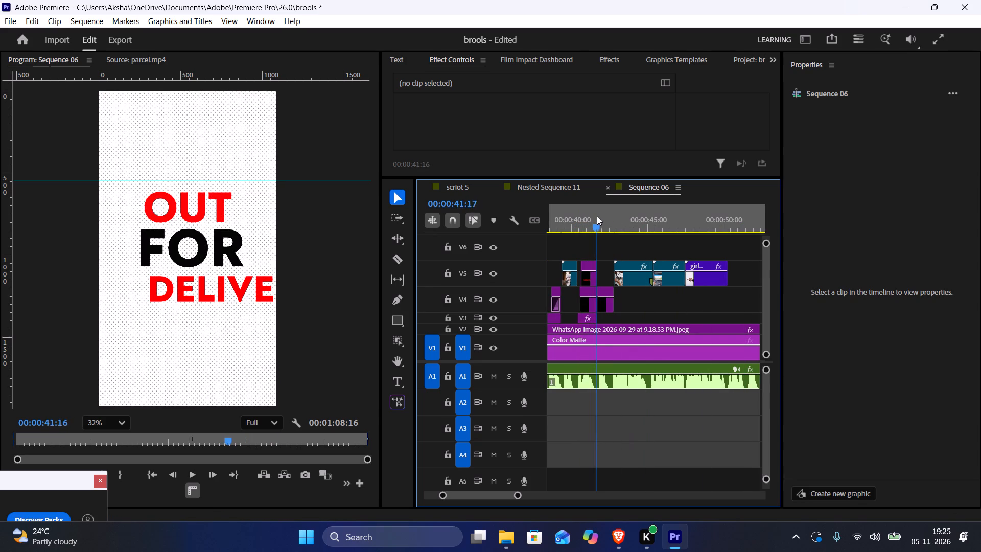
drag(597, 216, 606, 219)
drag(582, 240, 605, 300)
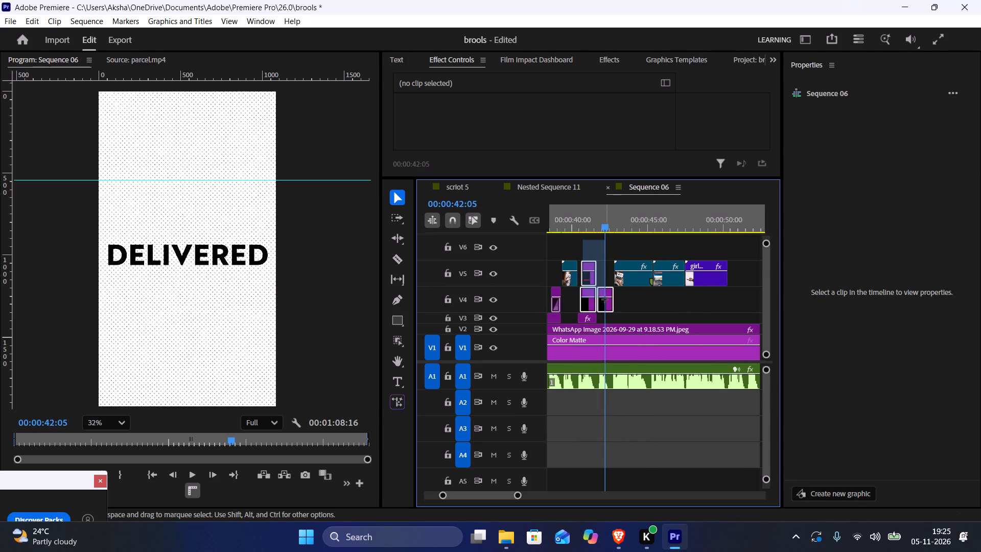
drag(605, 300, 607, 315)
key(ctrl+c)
Copy the SET UP FOUR EMAILS title clips near 00:00:34:00 and paste them on V3 to V5 directly after the girl phone clip.
scroll(619, 311, up, 2)
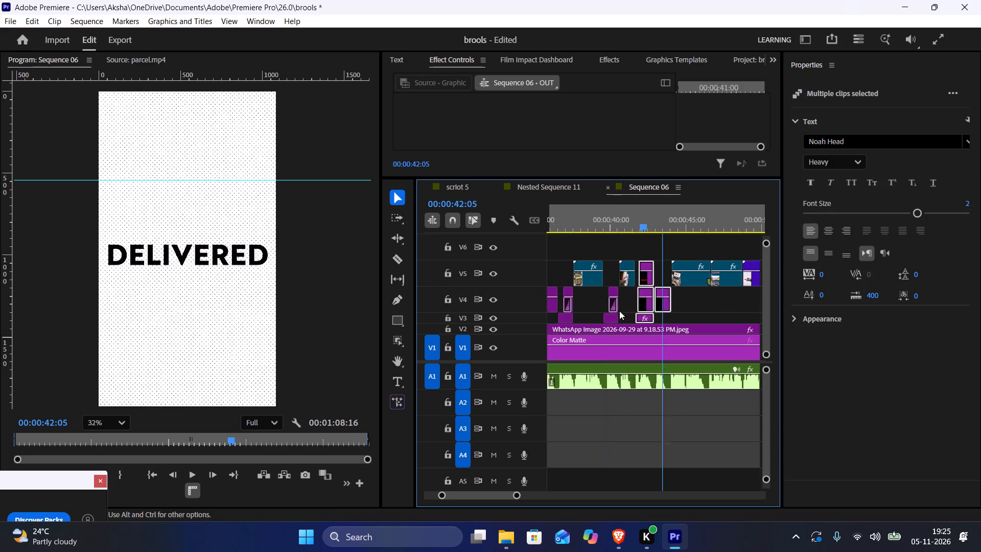
scroll(619, 311, up, 2)
scroll(581, 263, up, 3)
drag(613, 213, 621, 222)
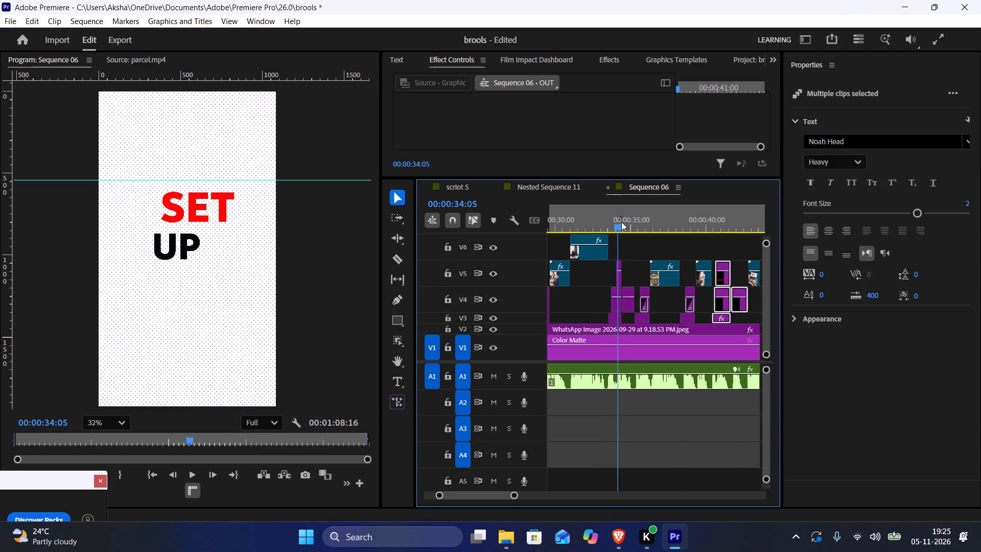
drag(621, 222, 638, 228)
drag(615, 245, 638, 284)
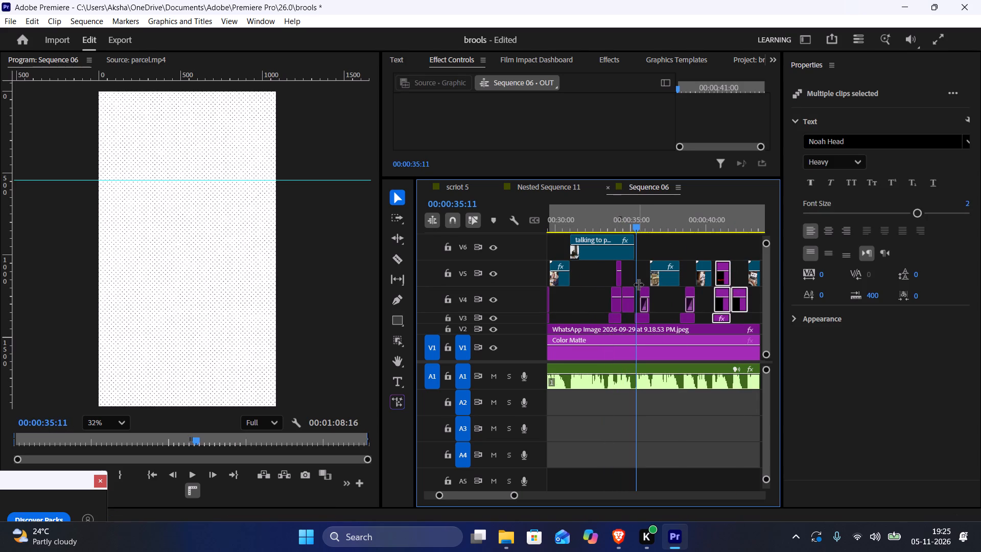
key(ctrl+z)
drag(614, 248, 614, 262)
drag(628, 251, 629, 265)
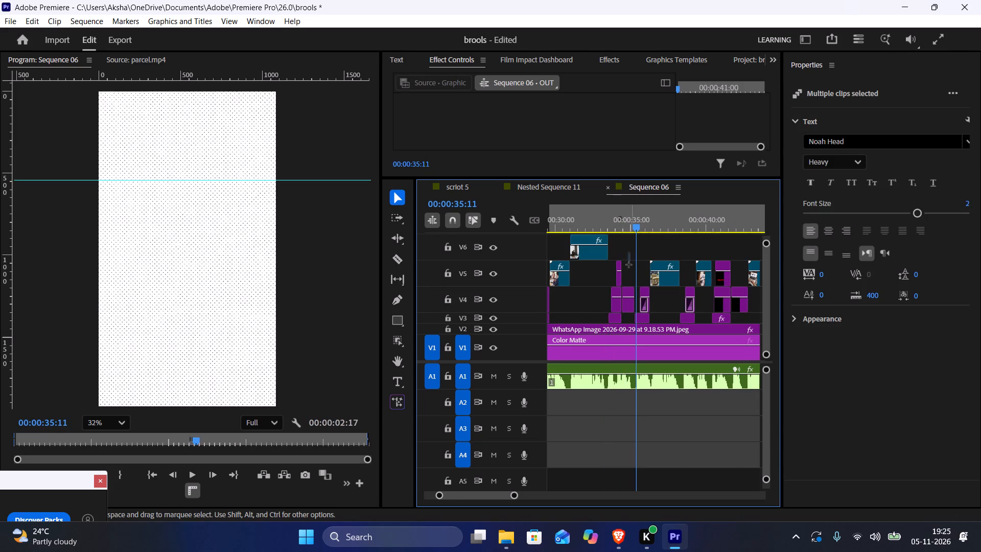
drag(629, 265, 615, 317)
key(ctrl+c)
scroll(623, 316, down, 12)
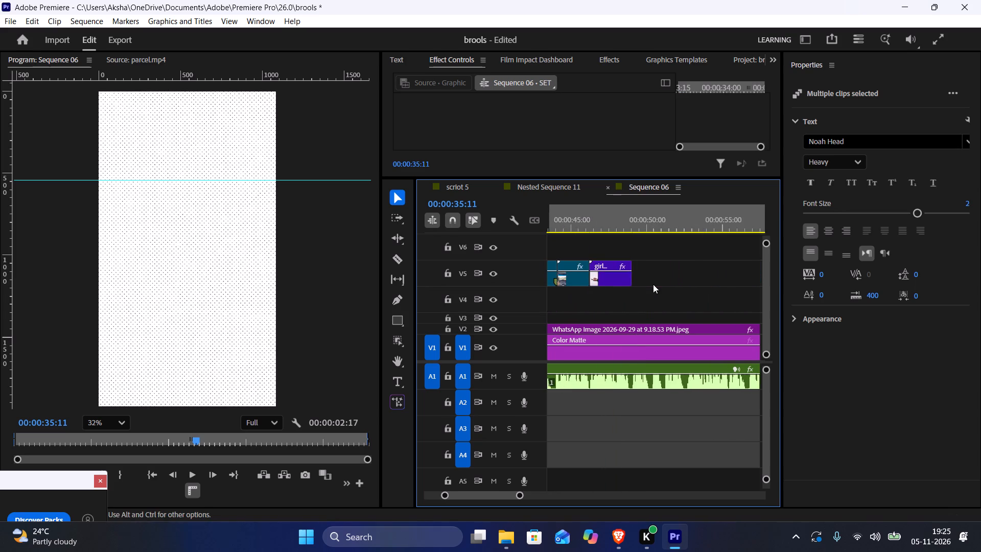
scroll(653, 284, down, 1)
click(615, 219)
click(616, 219)
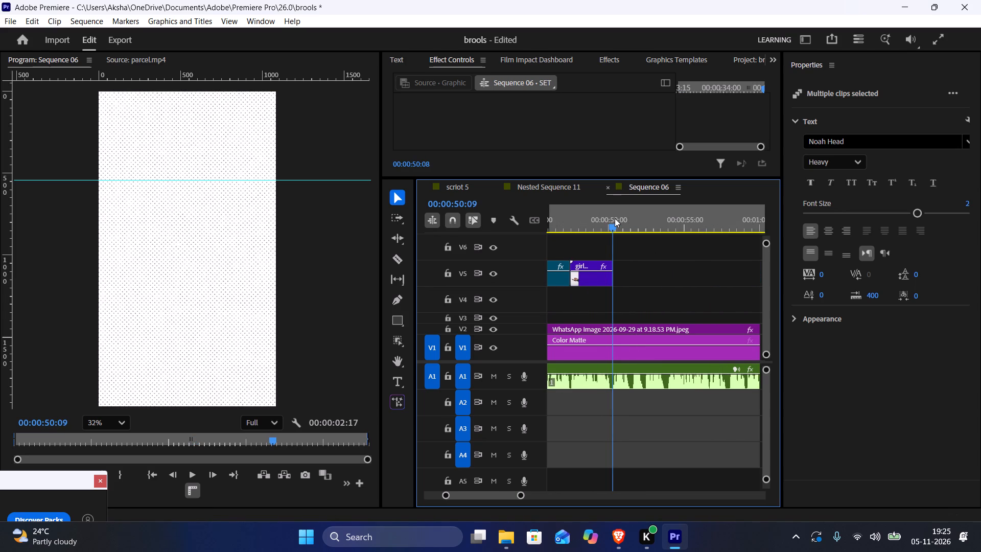
key(ctrl+v)
Play the pasted titles against the voiceover and change the text of the SET title to STILL.
click(614, 218)
key(space)
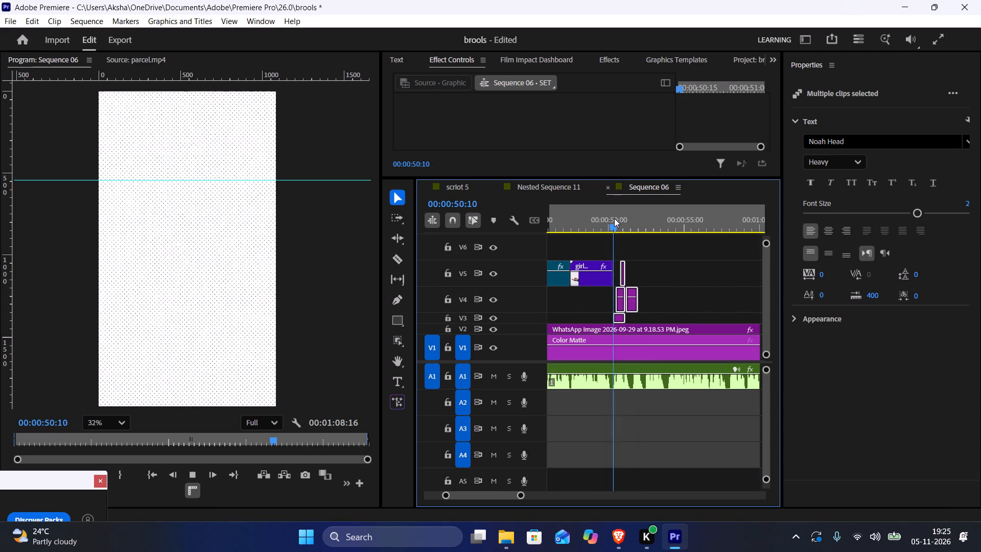
key(space)
key(space)
key(space)
alt+scroll(615, 265, up, 9)
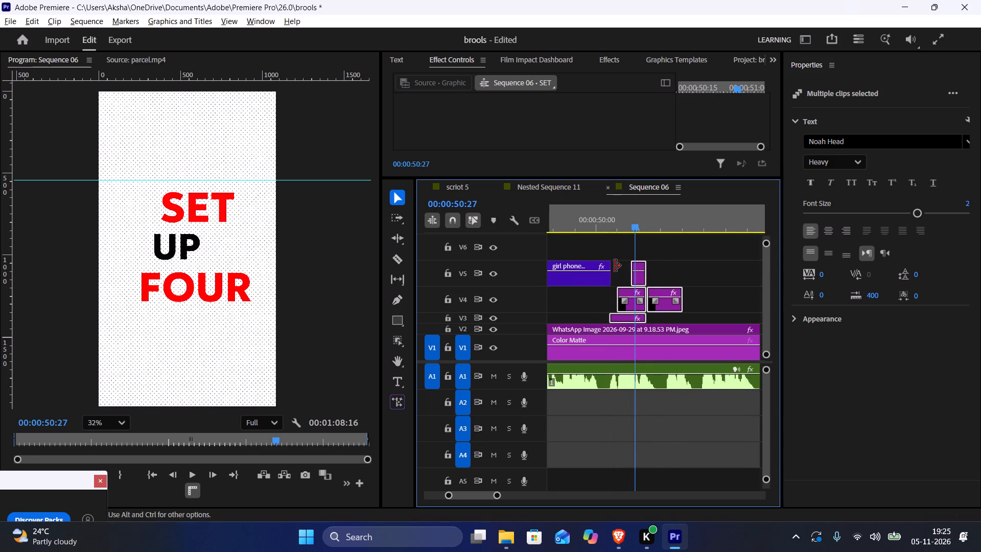
alt+scroll(615, 266, up, 7)
double_click(184, 205)
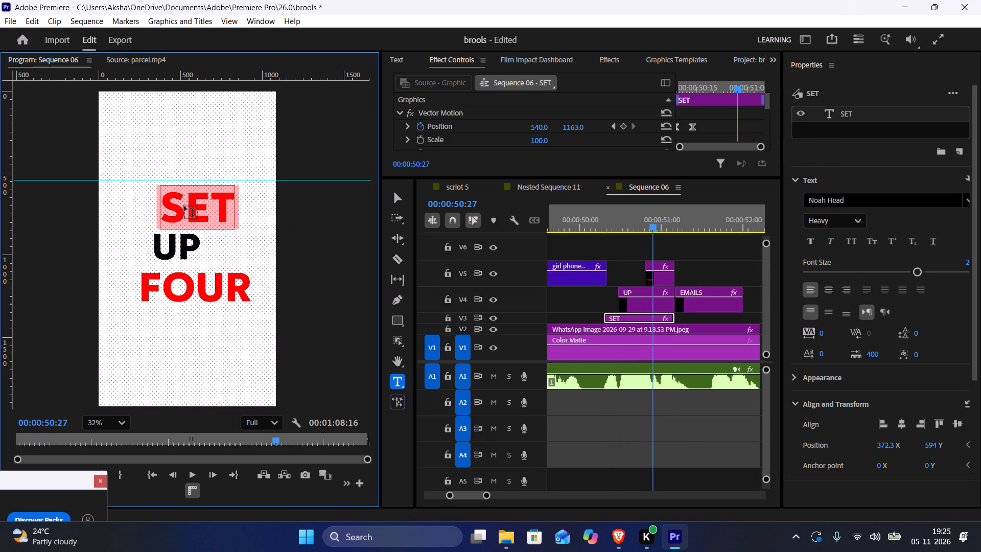
text(STILL)
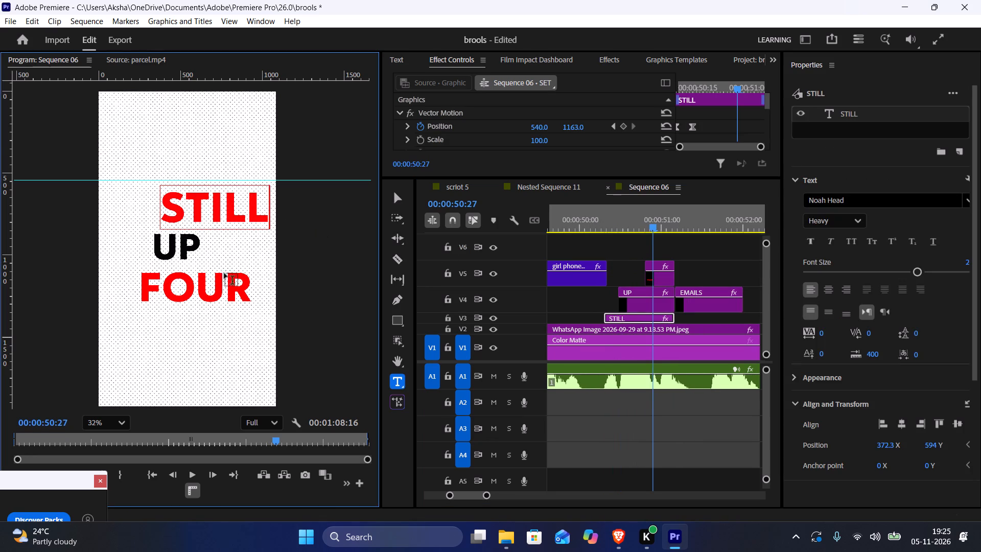
Change the text of the UP title to ON and the FOUR title to IT'S.
double_click(190, 247)
double_click(188, 249)
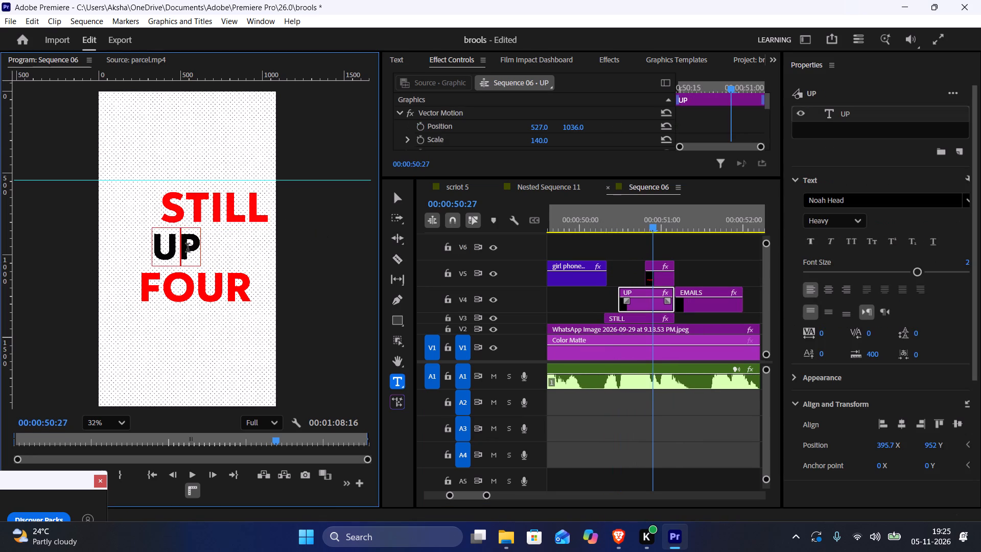
text(ON)
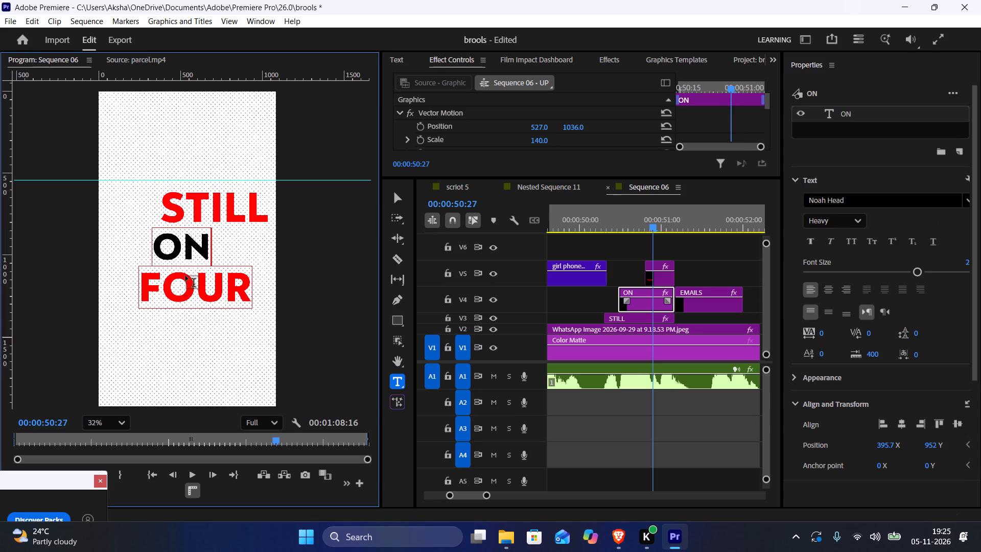
double_click(184, 284)
text(IT)
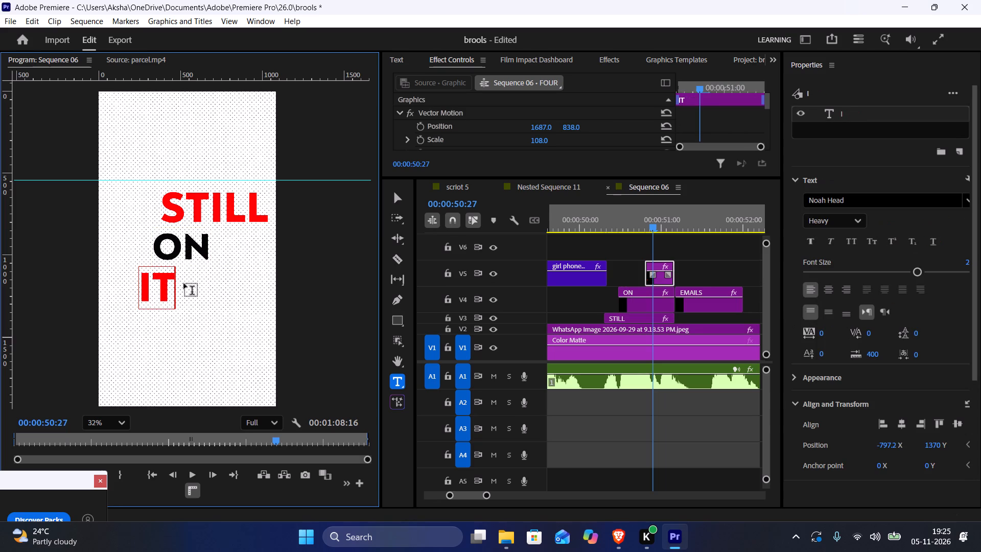
text('S)
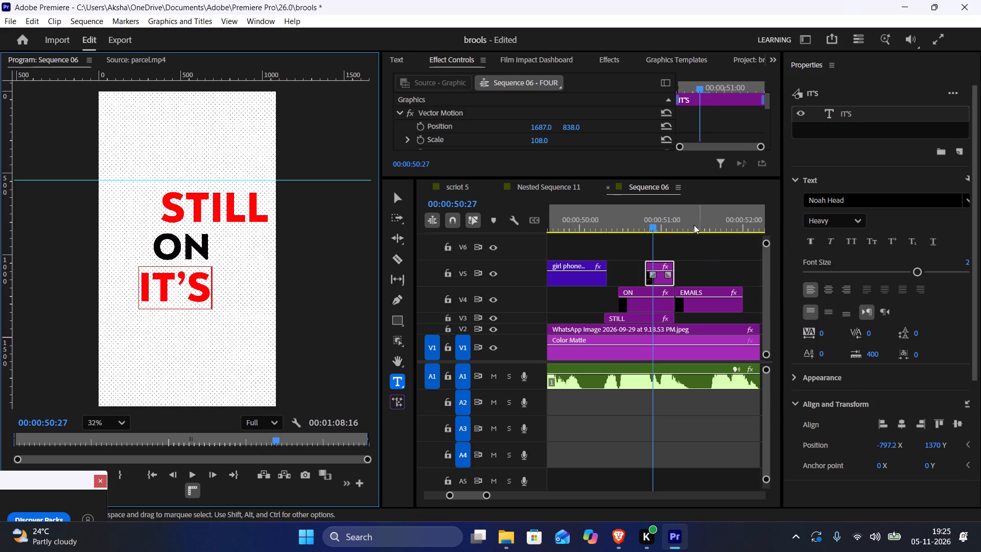
key(space)
key(BackSpace)
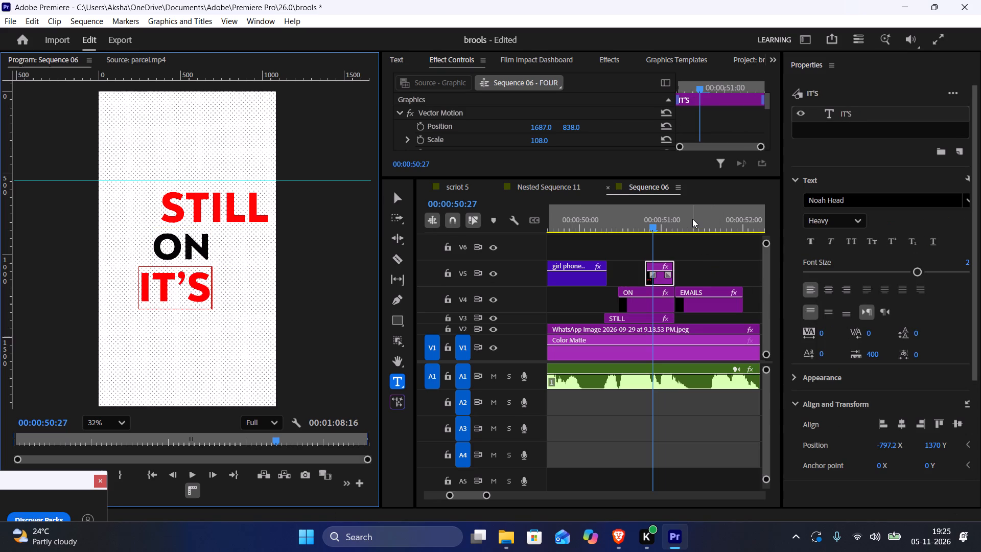
Check the titles against the voiceover, cut STILL, ON and IT'S at 00:00:50:29 and delete the pieces after the cut.
click(733, 244)
key(space)
key(space)
drag(668, 202, 789, 142)
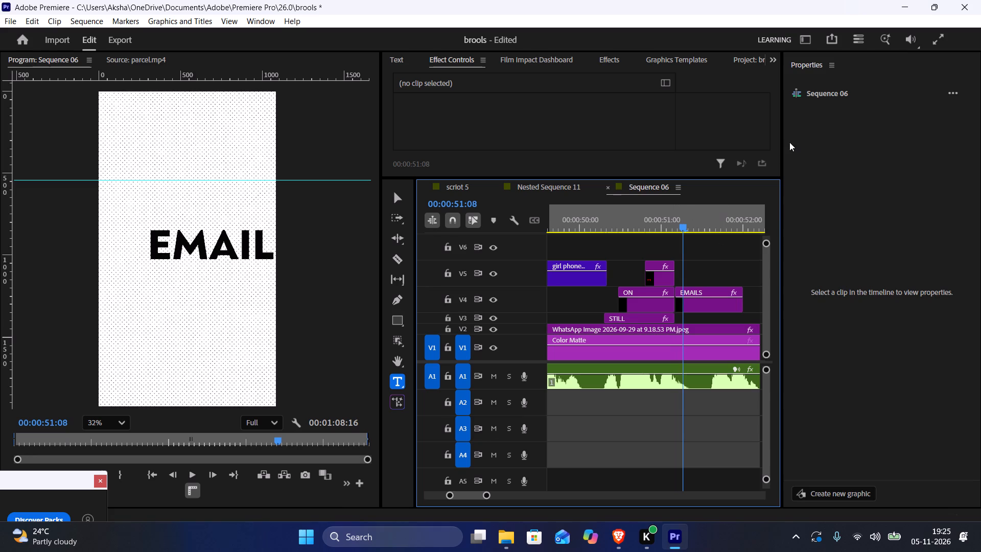
drag(789, 142, 780, 142)
drag(664, 213, 672, 220)
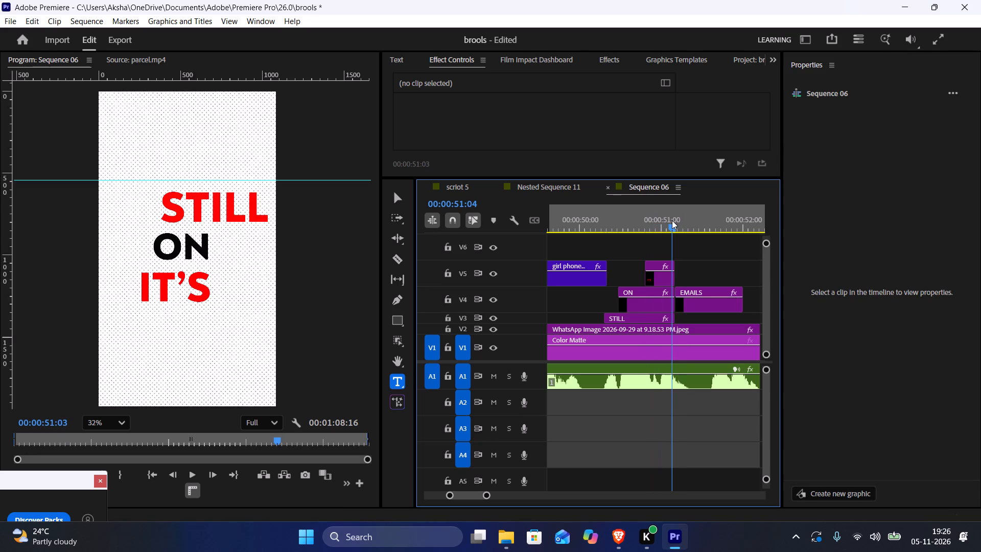
drag(672, 220, 672, 220)
click(661, 217)
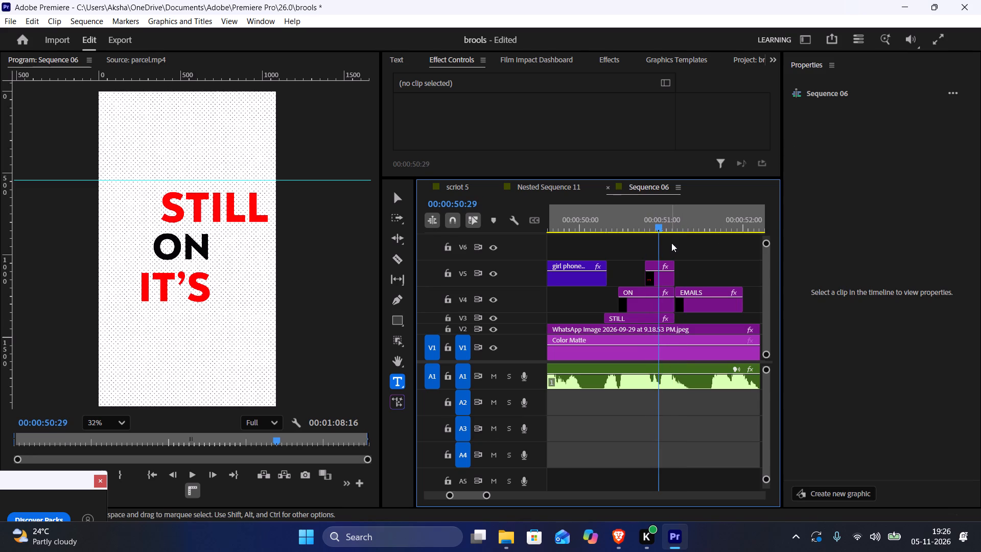
key(c)
click(659, 264)
click(663, 294)
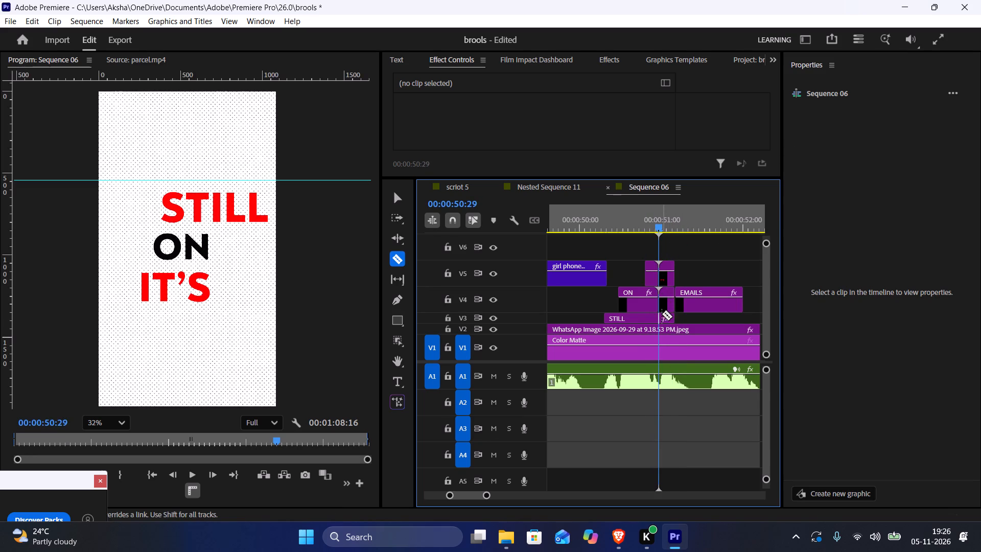
click(662, 316)
key(v)
drag(664, 243, 667, 302)
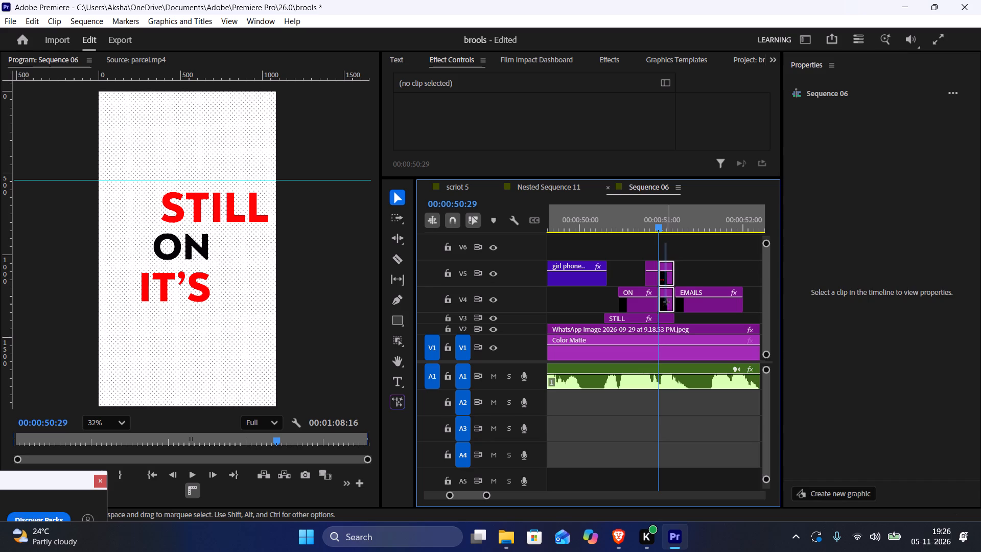
drag(667, 302, 669, 316)
key(BackSpace)
Move the EMAILS title on V4 earlier so it starts directly after the shortened ON title, and play it back.
drag(693, 304, 674, 297)
click(640, 235)
click(648, 223)
key(space)
key(space)
Play the EMAILS title against the voiceover and trim its end to about 00:00:51:18.
scroll(648, 223, down, 6)
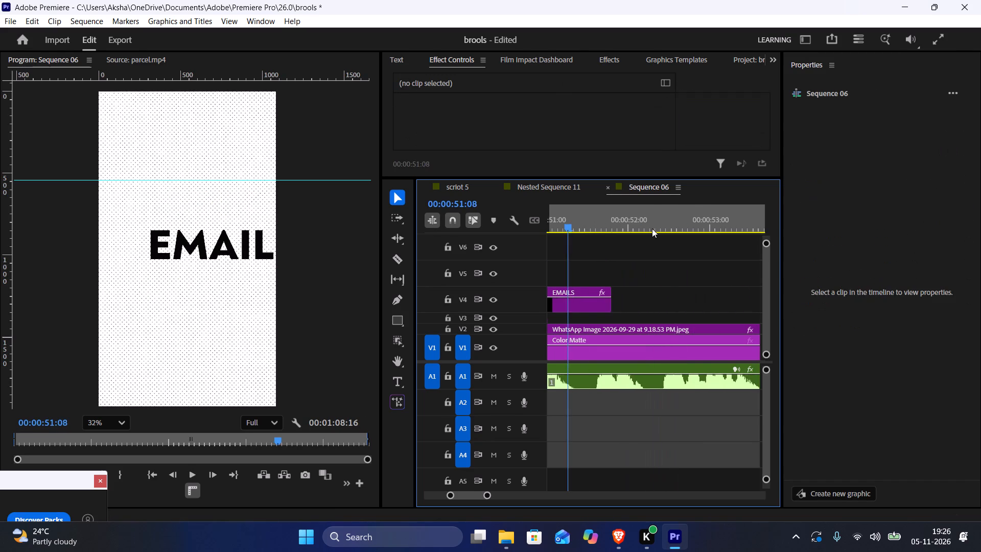
key(space)
key(space)
drag(594, 216, 588, 213)
key(space)
key(space)
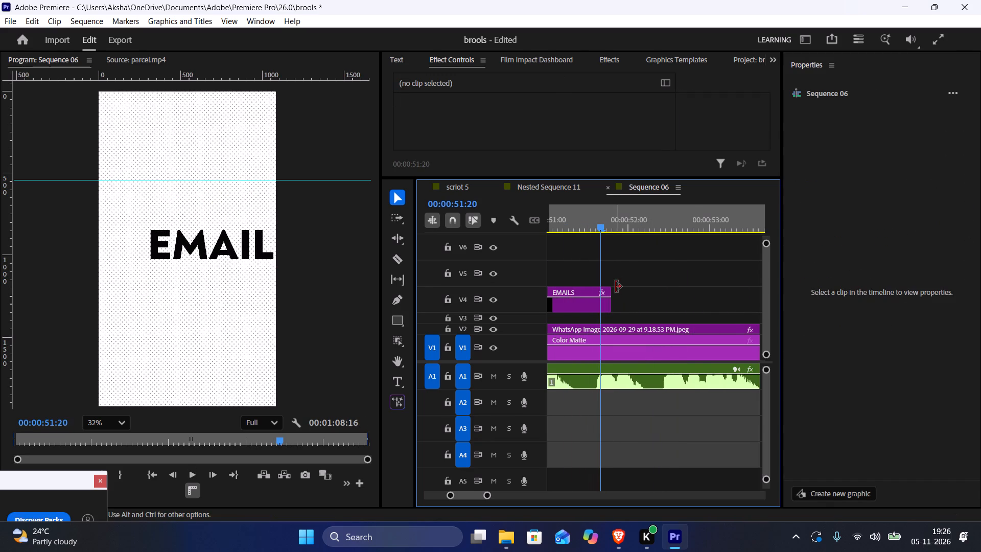
drag(615, 293, 589, 293)
click(585, 224)
key(space)
key(space)
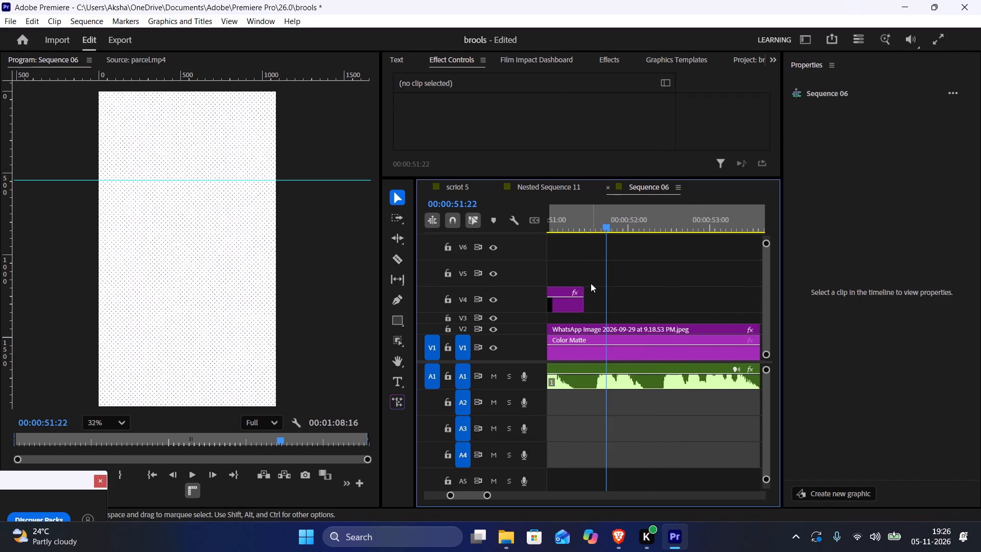
drag(588, 289, 598, 291)
click(578, 219)
key(space)
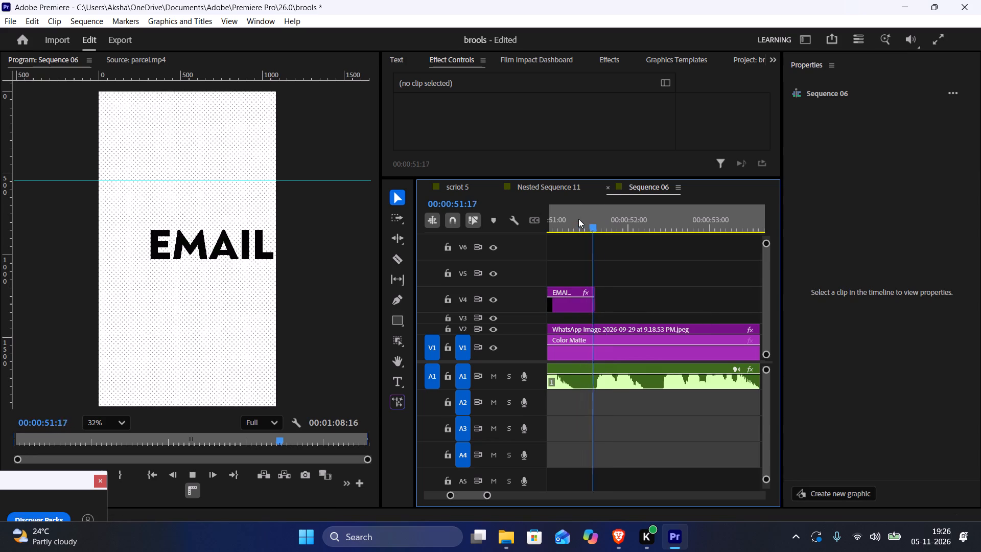
alt+scroll(647, 265, down, 5)
key(space)
Copy the SAME and PRODUCT title clips near 00:00:53:18 in scriot 5 and paste them into Sequence 06 directly after the EMAILS title.
drag(624, 210, 617, 211)
key(space)
key(space)
click(479, 186)
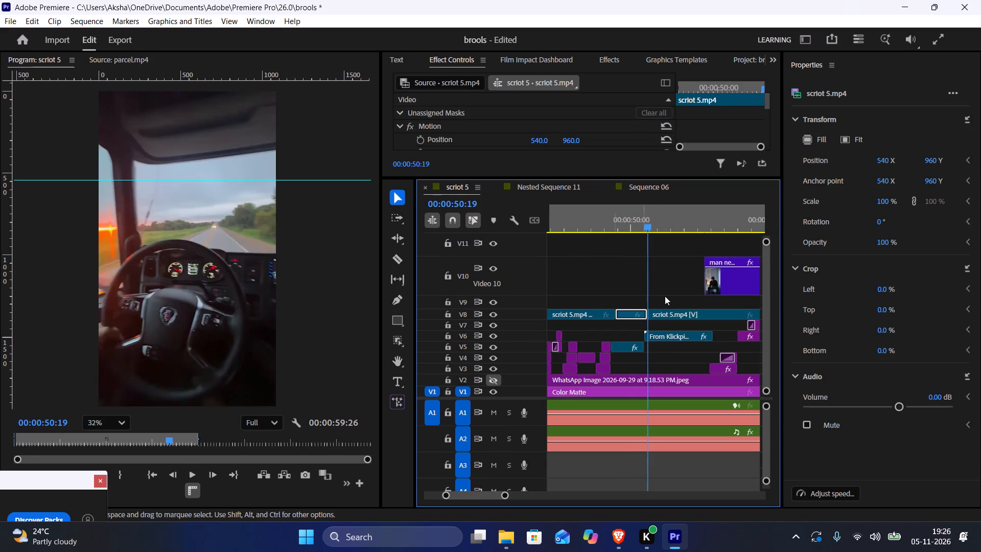
scroll(666, 296, down, 5)
drag(621, 223, 632, 230)
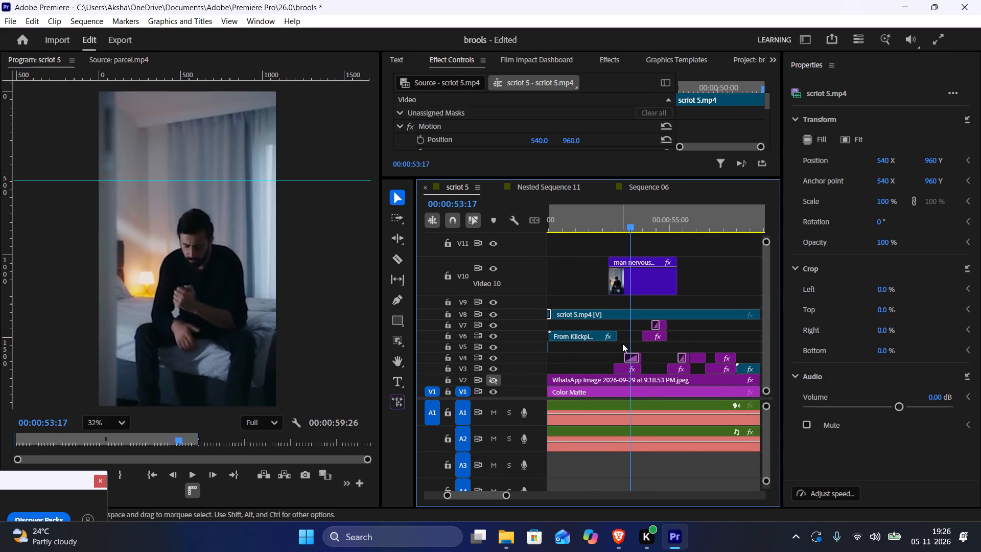
drag(622, 343, 634, 378)
click(620, 335)
drag(627, 342, 632, 359)
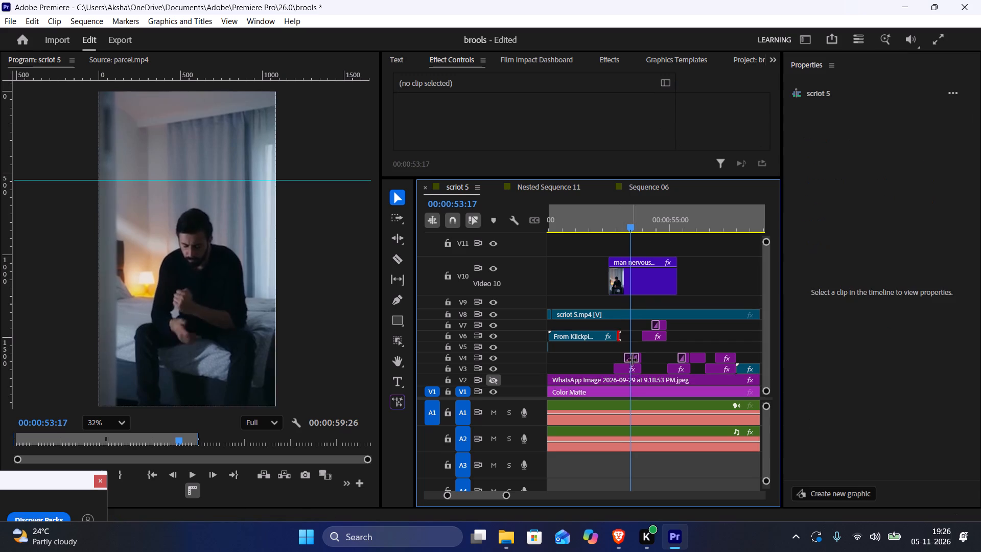
drag(632, 359, 632, 360)
drag(625, 340, 631, 367)
key(ctrl+c)
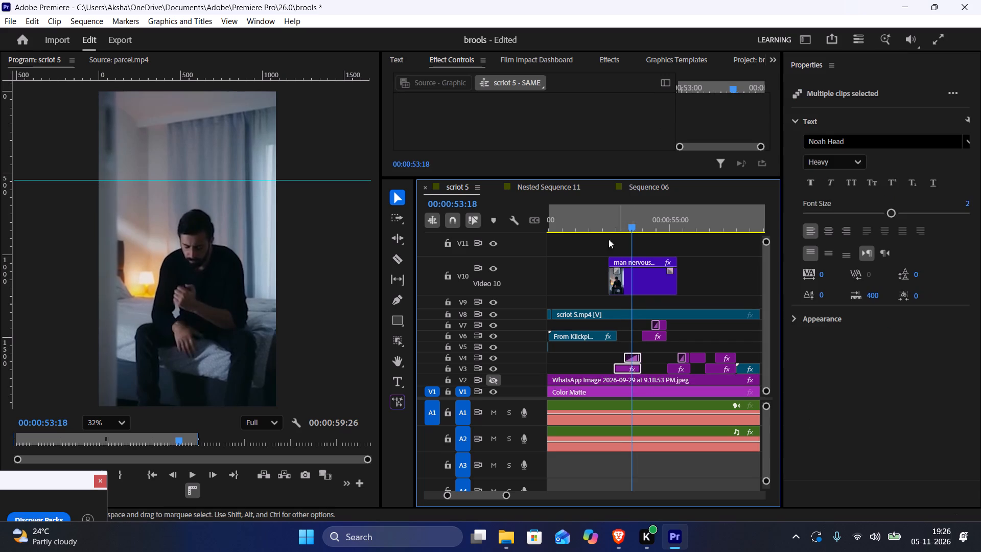
click(634, 187)
click(617, 213)
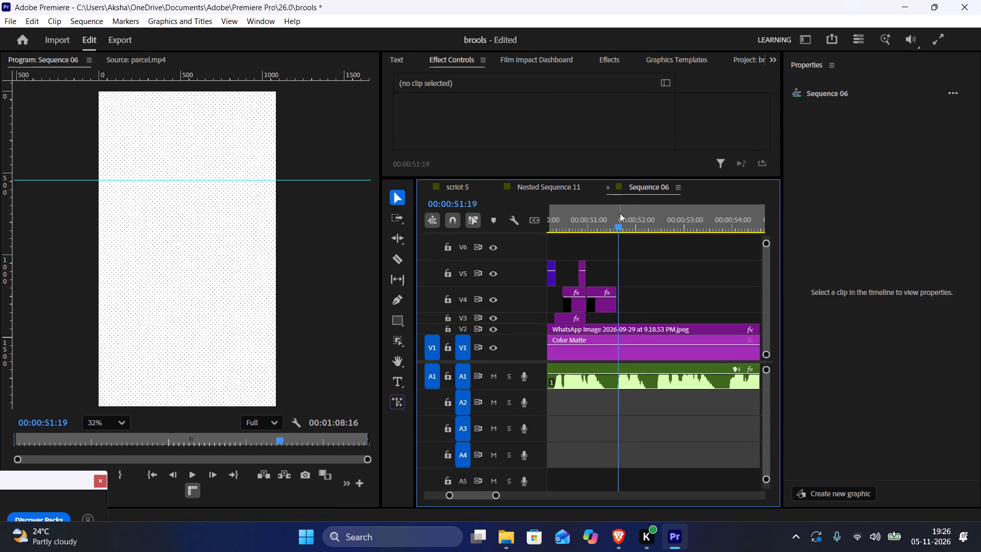
click(620, 213)
key(ctrl+v)
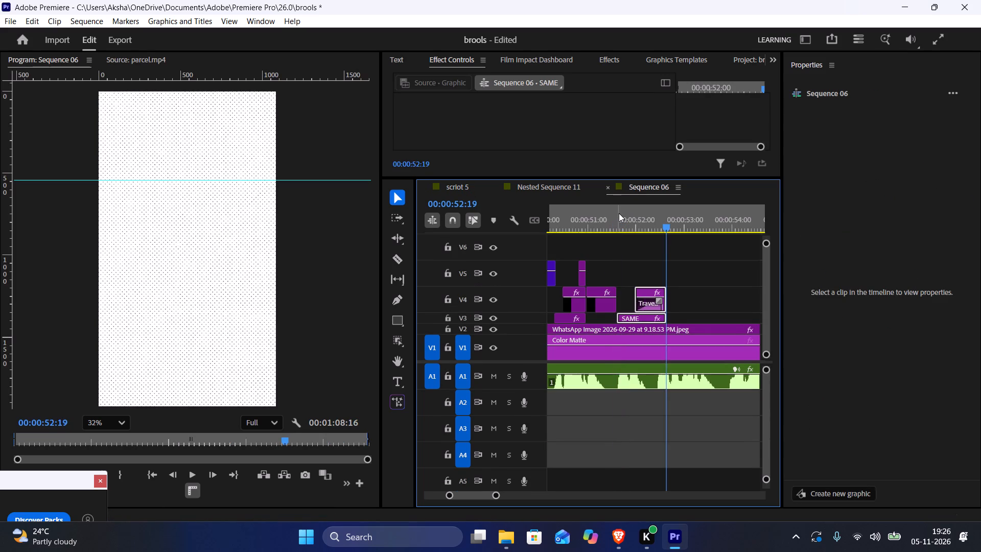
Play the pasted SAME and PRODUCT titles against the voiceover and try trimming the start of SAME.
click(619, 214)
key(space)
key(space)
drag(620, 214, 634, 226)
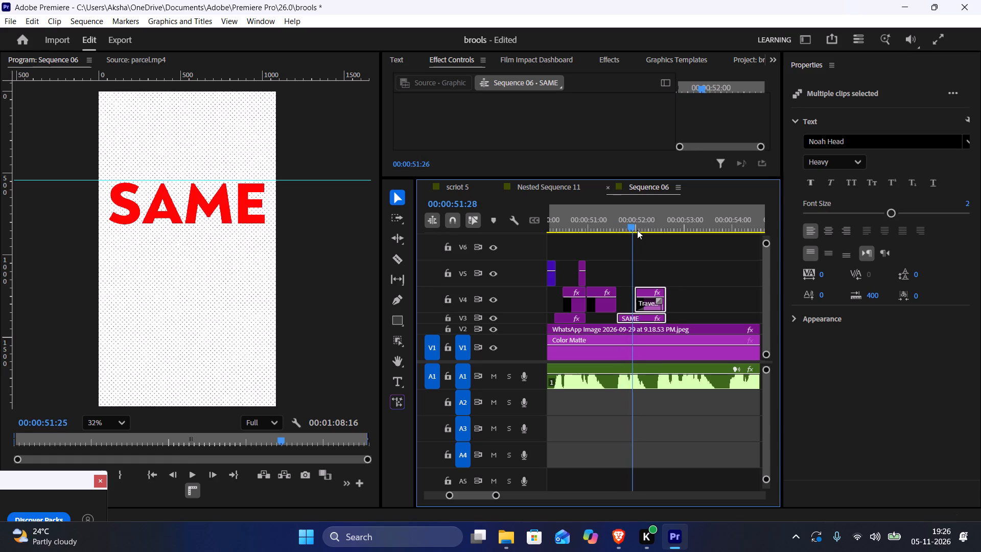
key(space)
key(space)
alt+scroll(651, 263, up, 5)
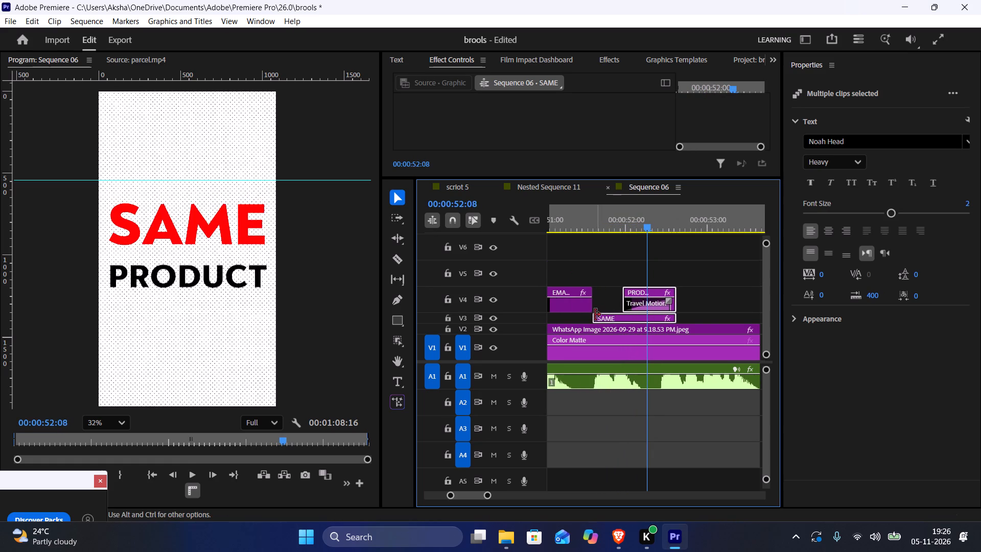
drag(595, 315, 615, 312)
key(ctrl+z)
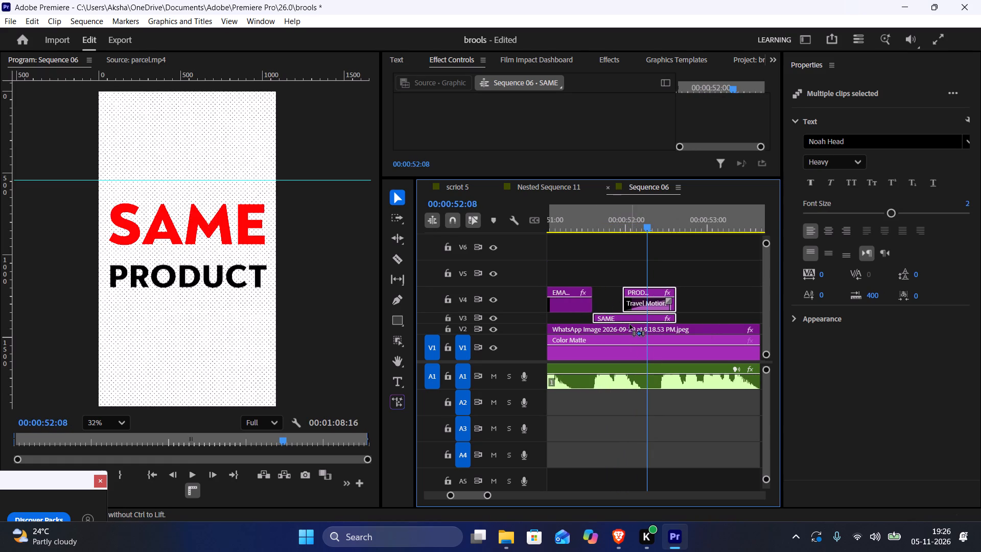
Speed up the SAME title's entrance by moving its second Position keyframe to 00:00:51:24, and play it back.
click(624, 315)
click(615, 287)
click(613, 316)
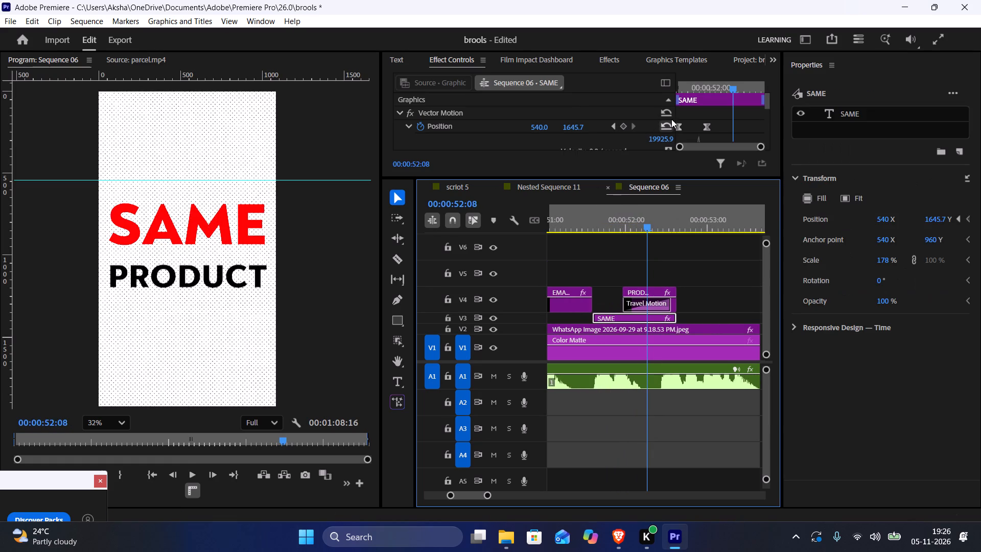
drag(704, 76, 672, 75)
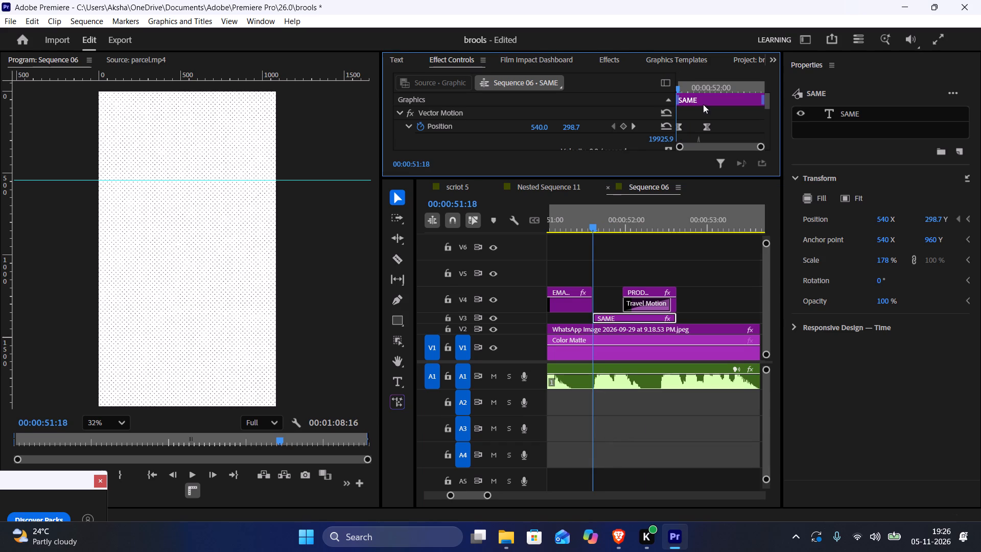
drag(719, 112, 710, 129)
drag(710, 129, 694, 125)
key(space)
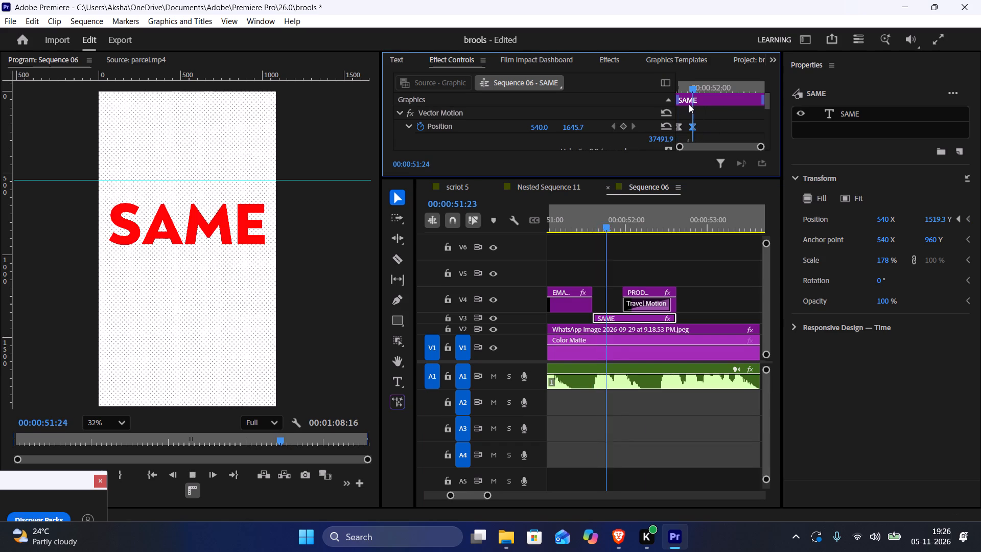
key(space)
click(604, 213)
key(space)
key(space)
Extend the start of the PRODUCT title on V4 a few frames earlier, to about 00:00:51:25, and play it back.
drag(622, 291, 614, 291)
click(603, 226)
key(space)
key(space)
key(space)
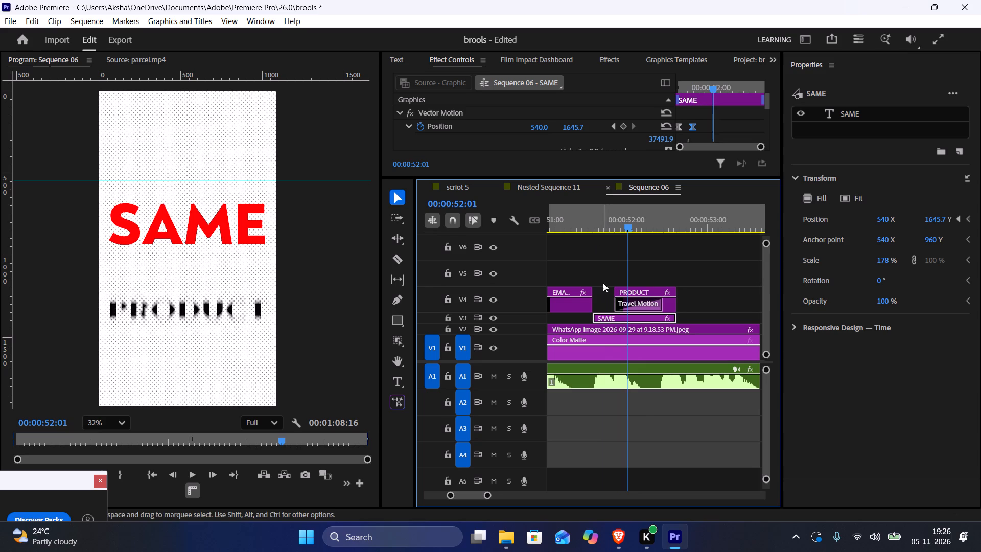
key(space)
Change the text of the SAME title to NEW and the PRODUCT title to DATE.
click(607, 319)
double_click(220, 216)
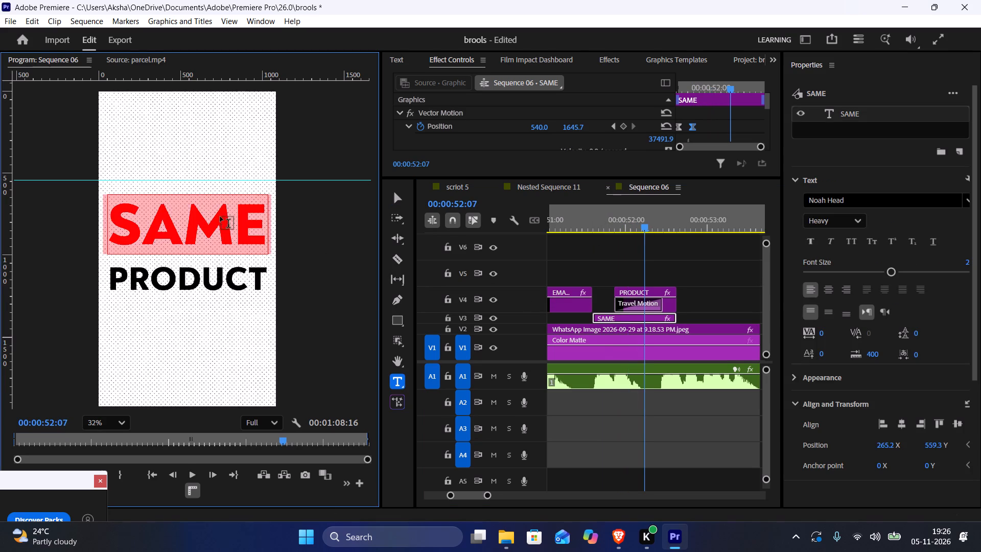
key(shift+d)
key(shift+BackSpace)
text(NEW)
double_click(169, 283)
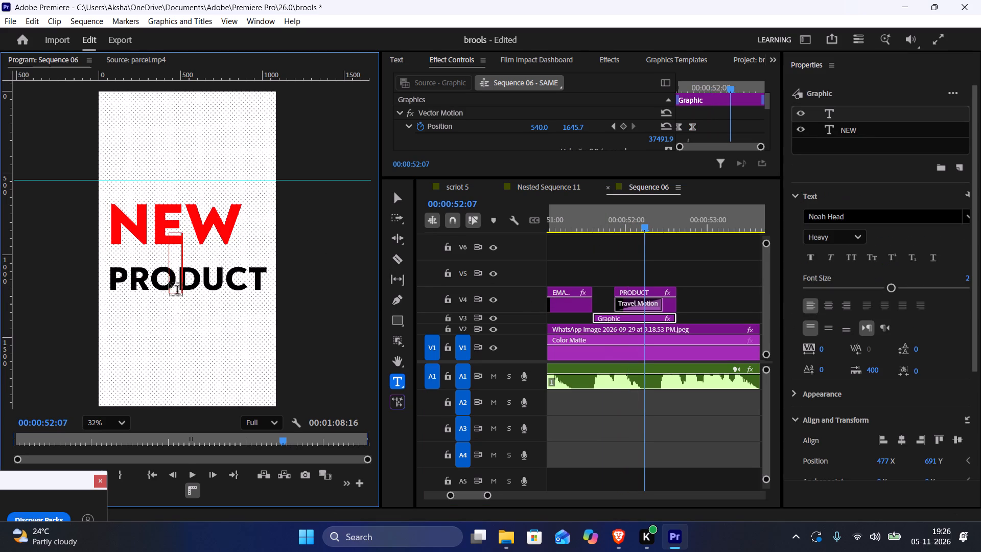
key(ctrl+z)
click(169, 282)
click(196, 268)
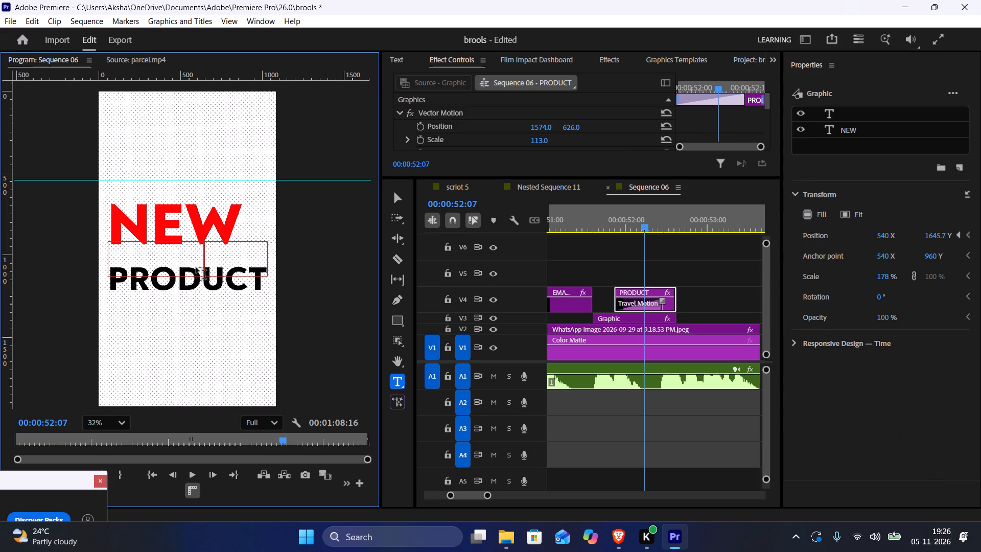
key(ctrl+z)
key(ctrl+z)
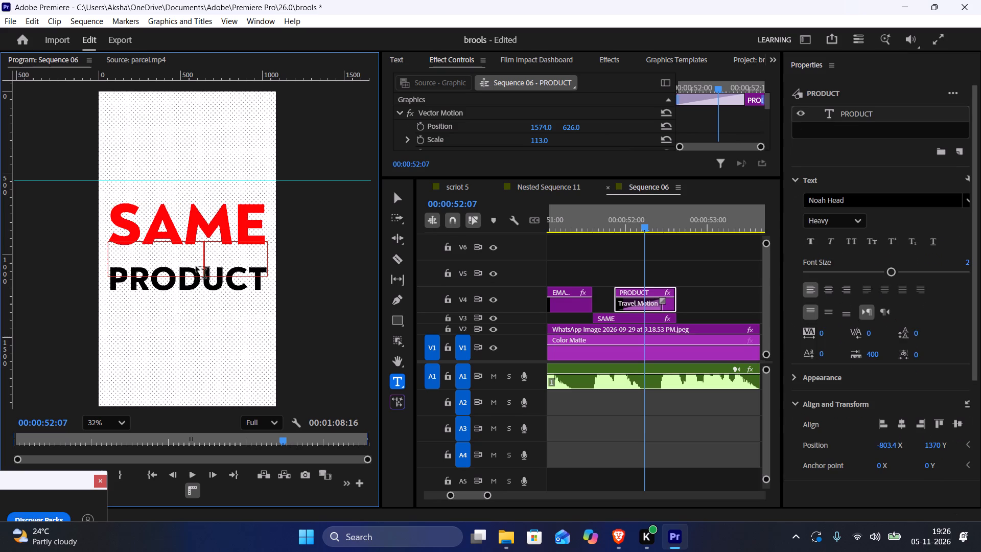
key(ctrl+shift+z)
double_click(196, 267)
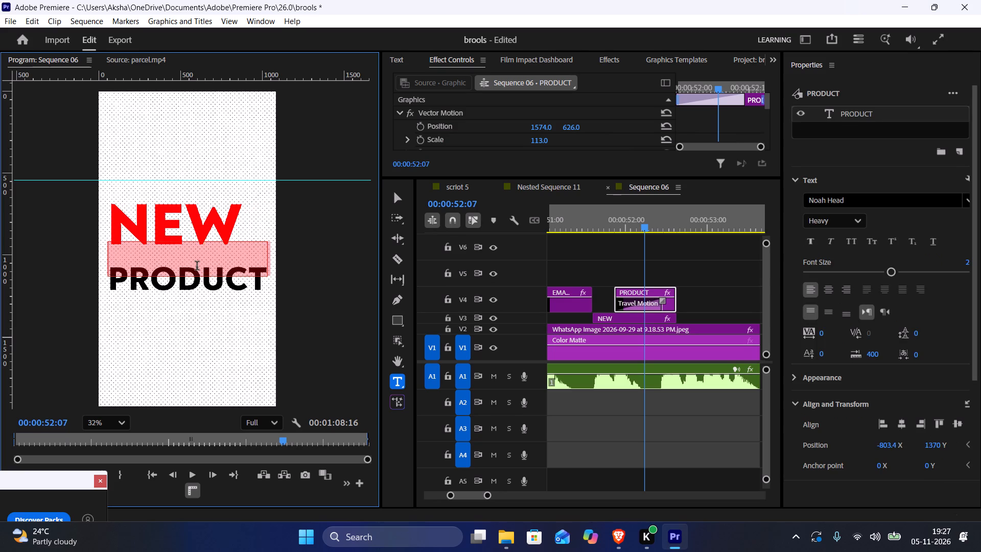
text(DAR)
key(shift+BackSpace)
text(TE)
Play the voiceover around the NEW and DATE titles and trim the ends of both to 00:00:52:17.
click(707, 248)
key(space)
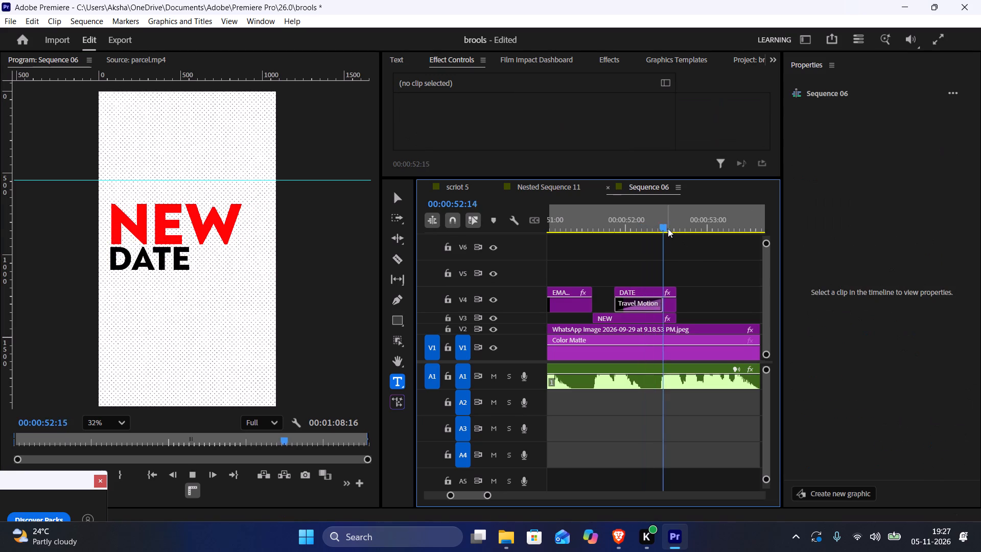
key(space)
key(space)
scroll(667, 223, down, 5)
key(space)
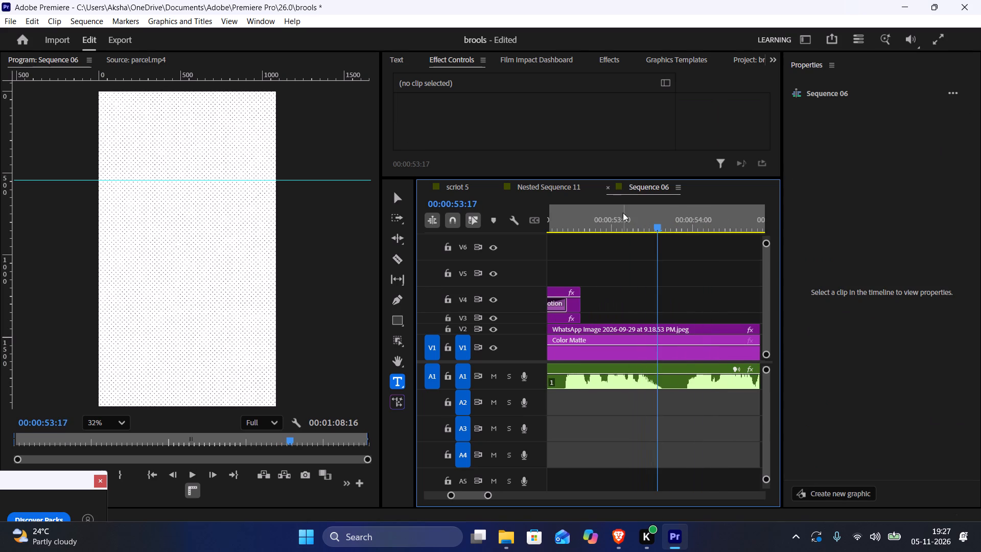
drag(575, 215, 635, 364)
drag(584, 224, 572, 220)
key(space)
key(space)
click(572, 219)
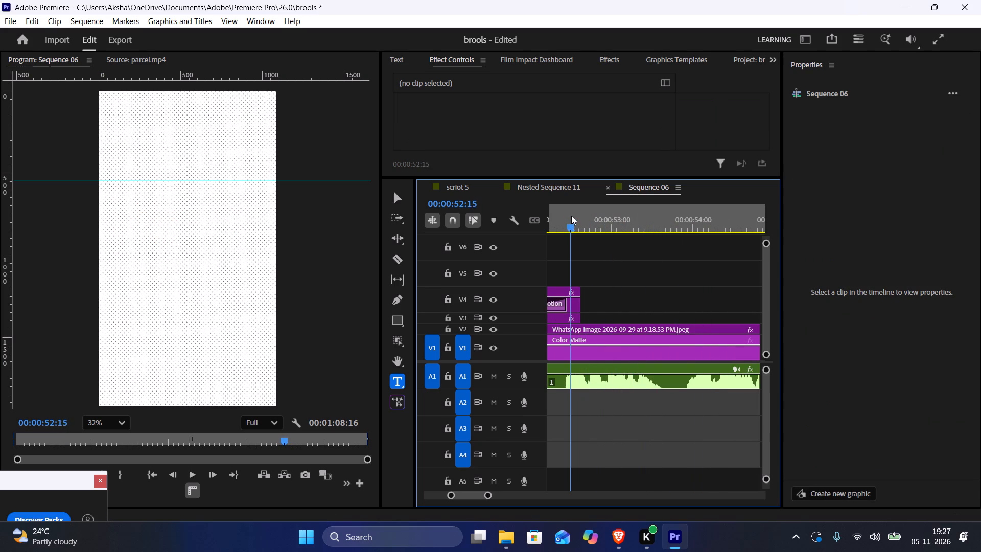
key(space)
key(space)
drag(571, 215, 576, 223)
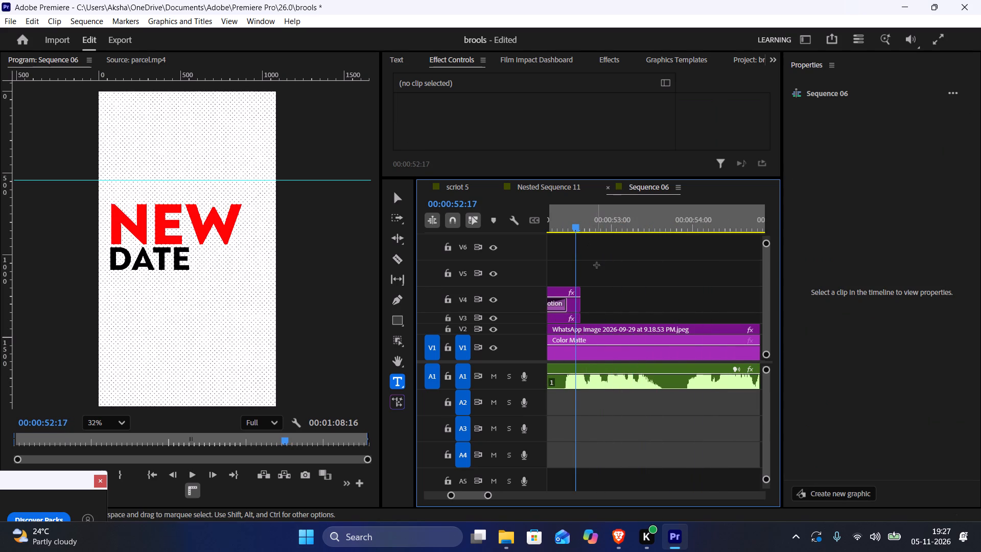
drag(596, 261, 576, 313)
drag(585, 301, 575, 292)
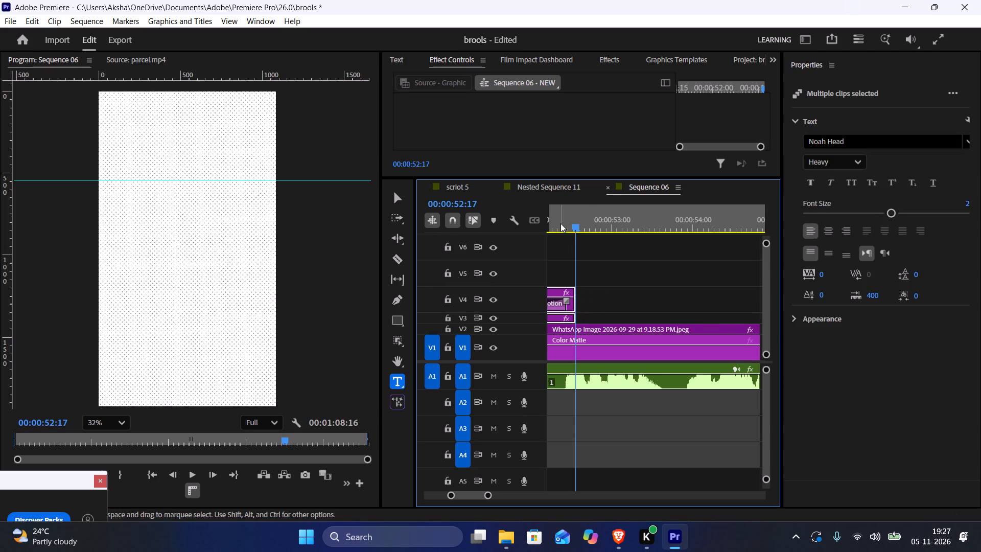
Bring the angry man video from the script 5 folder onto V4, starting right after the DATE title at 00:00:52:17.
drag(560, 218, 589, 250)
click(513, 530)
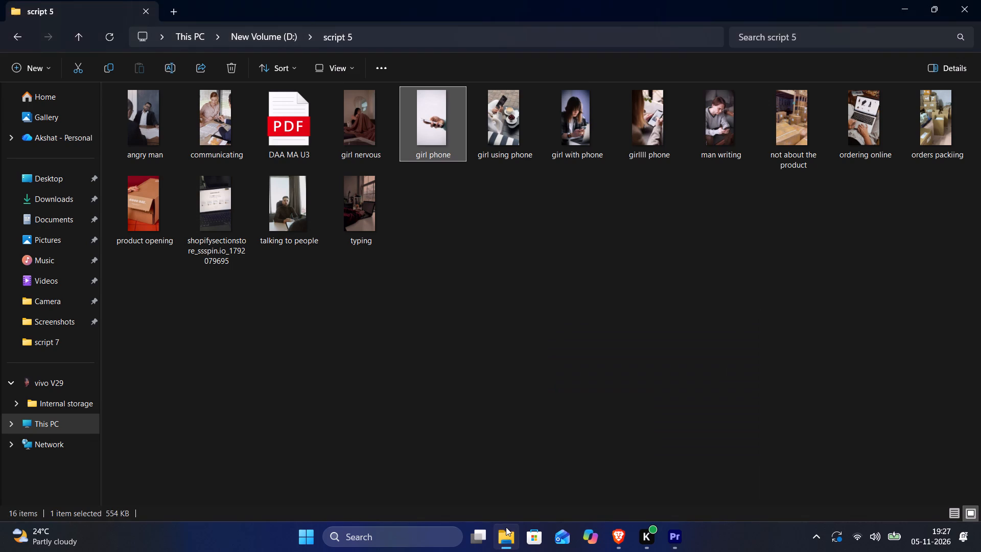
drag(151, 121, 641, 494)
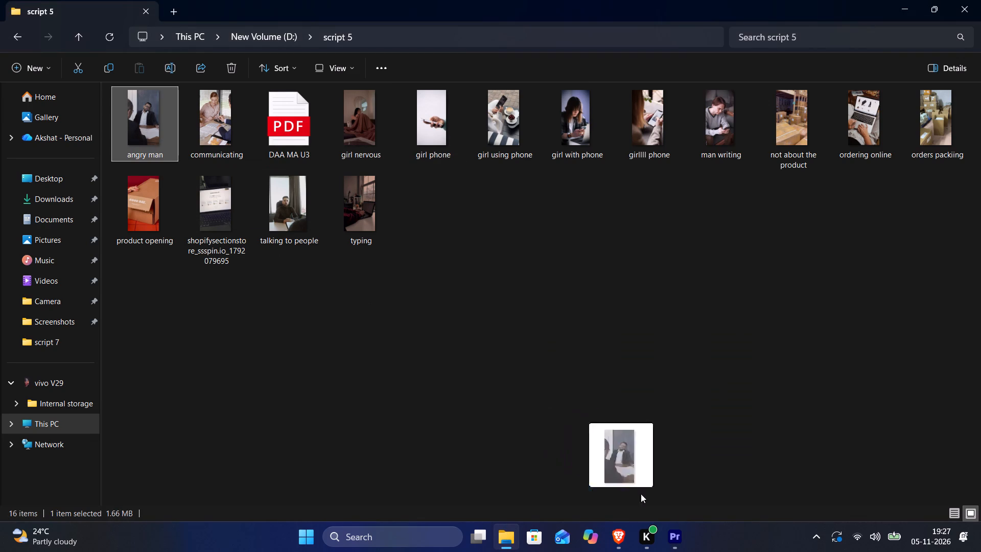
drag(641, 494, 591, 293)
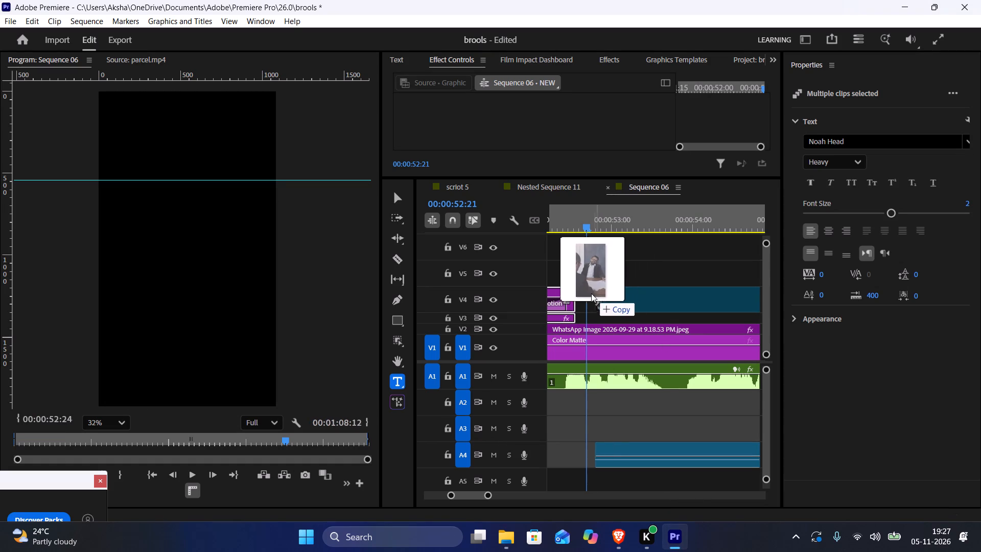
drag(591, 293, 581, 290)
Unlink the angry man clip's audio from its video and delete the audio on A4.
click(606, 298)
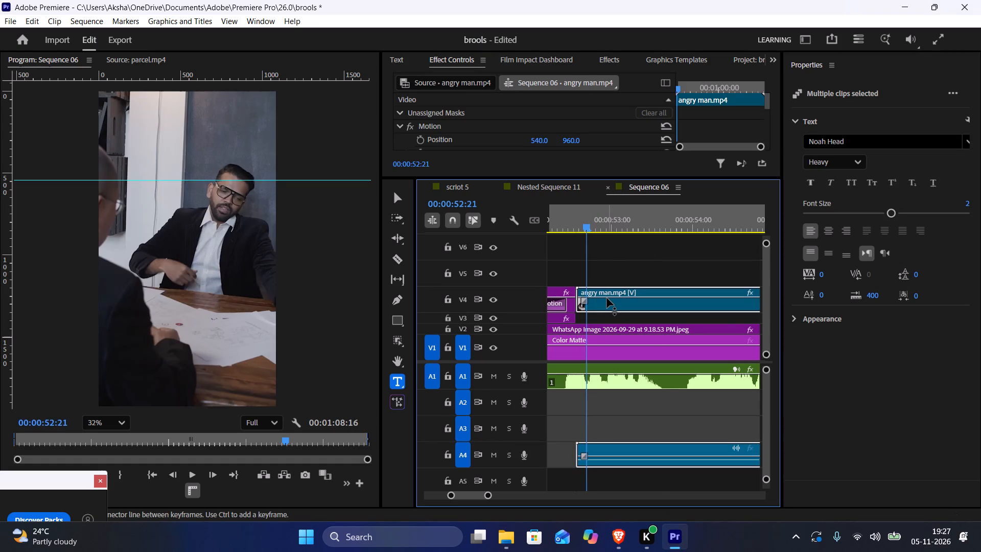
key(ctrl+l)
click(637, 454)
key(BackSpace)
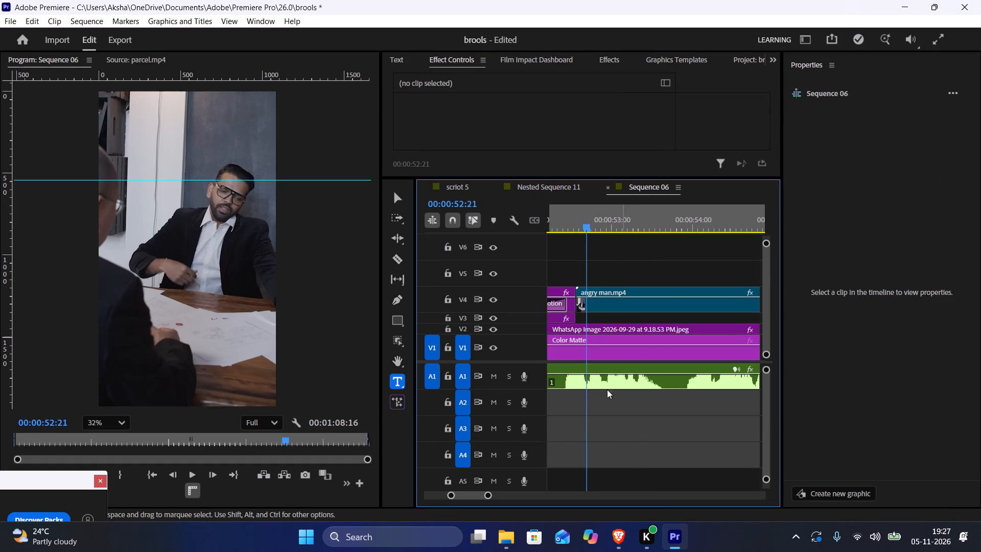
Play the angry man clip against the voiceover from its start.
click(572, 231)
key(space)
scroll(600, 271, down, 4)
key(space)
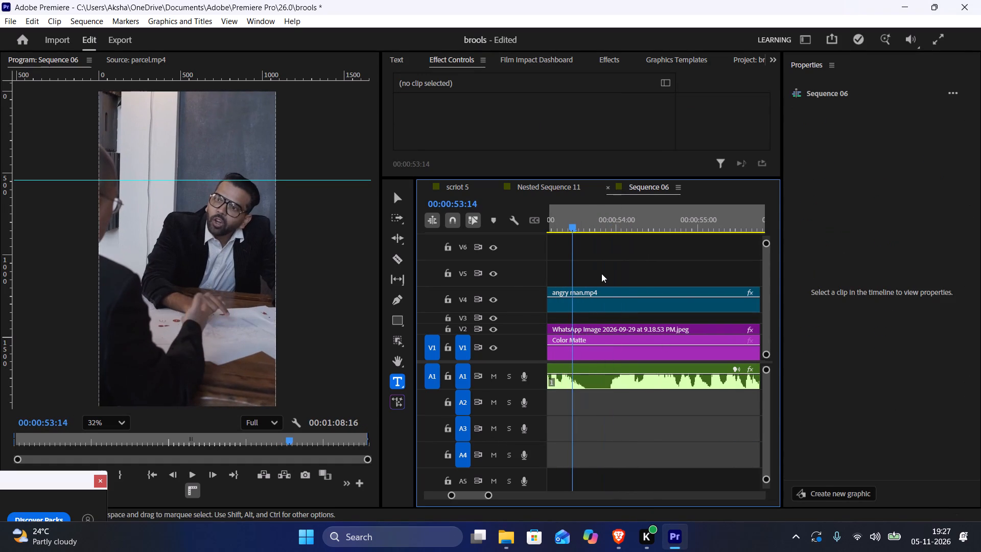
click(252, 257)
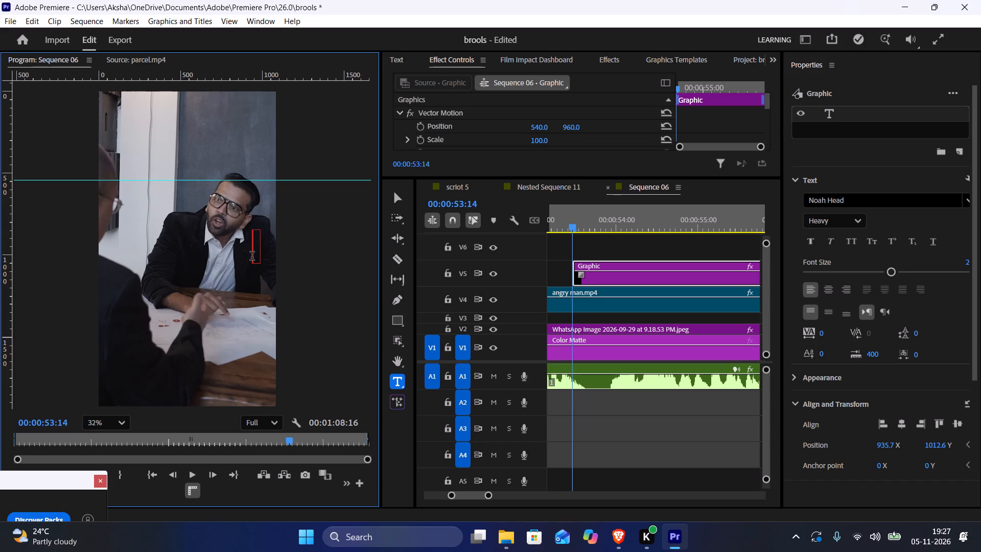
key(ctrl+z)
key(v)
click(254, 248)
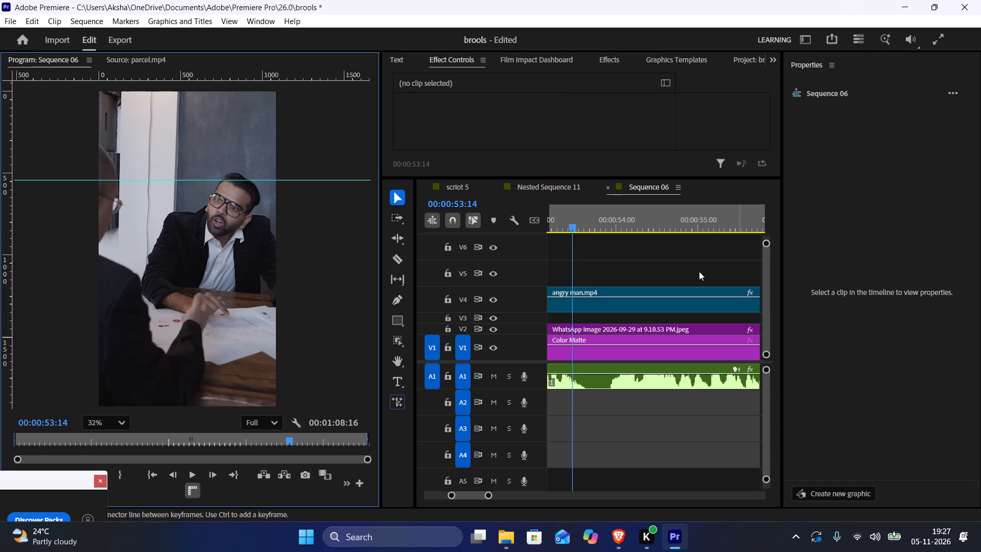
Find the voiceover pause, cut the angry man clip on V4 at 00:00:53:28 and delete the part after the cut.
scroll(651, 258, up, 3)
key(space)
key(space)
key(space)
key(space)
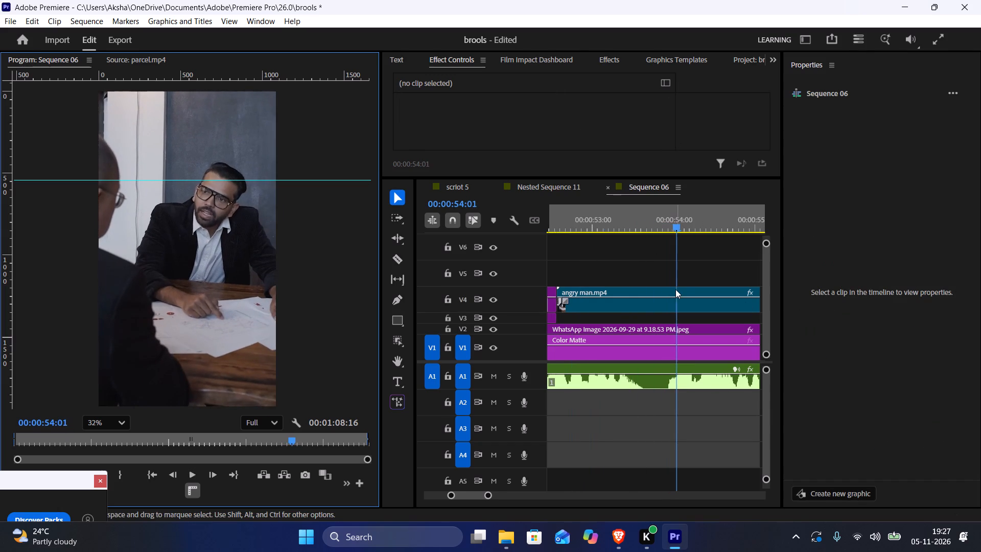
drag(659, 231, 670, 235)
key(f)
click(663, 293)
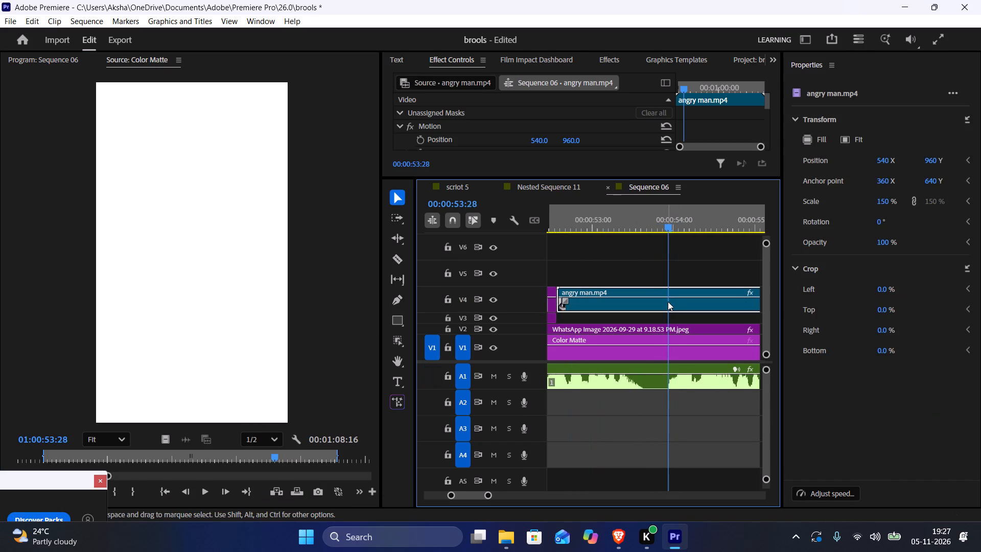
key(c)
click(668, 302)
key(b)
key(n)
click(687, 306)
key(BackSpace)
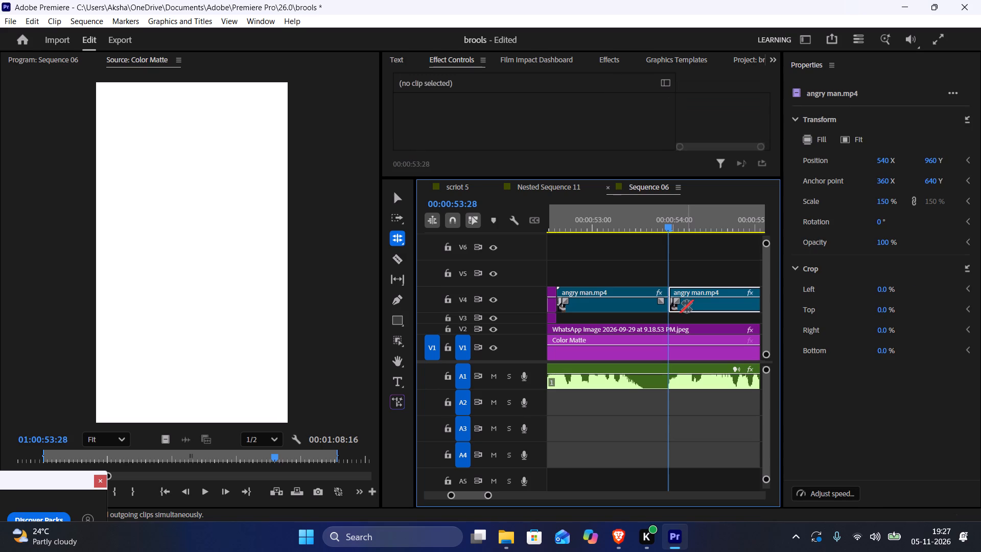
Play back the end of the angry man clip and extend it a couple of frames to about 00:00:54:00.
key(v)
click(659, 277)
click(647, 255)
click(646, 230)
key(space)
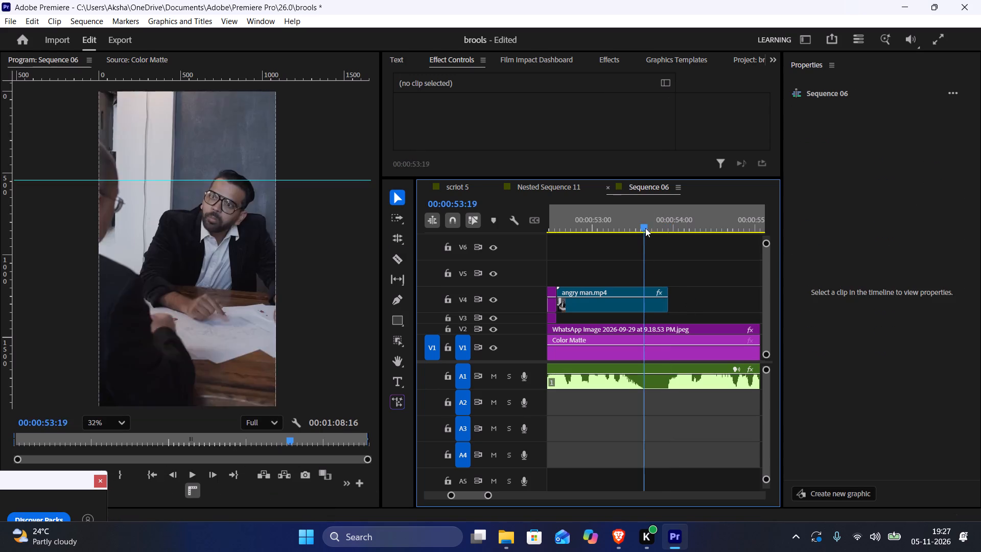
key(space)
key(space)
click(644, 215)
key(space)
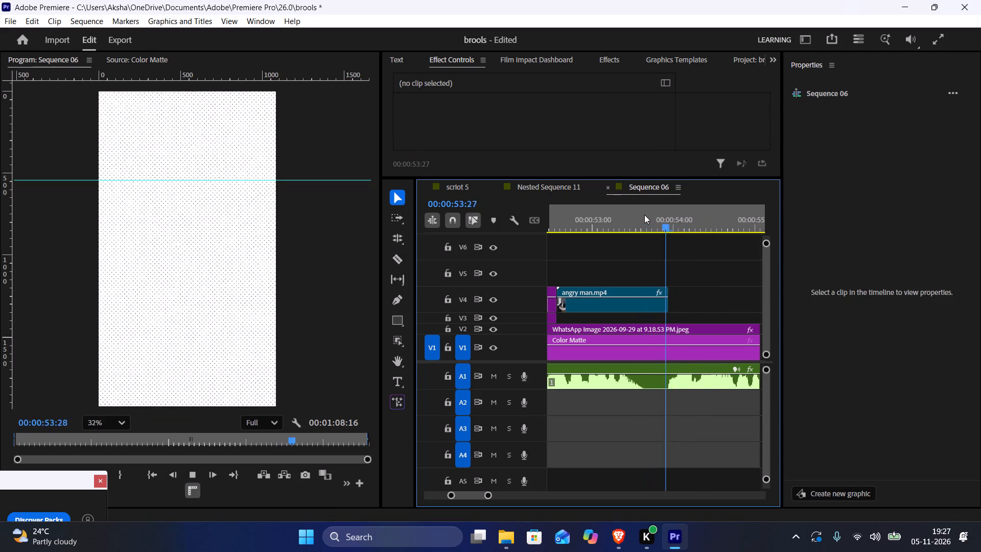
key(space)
drag(670, 288, 676, 289)
click(655, 215)
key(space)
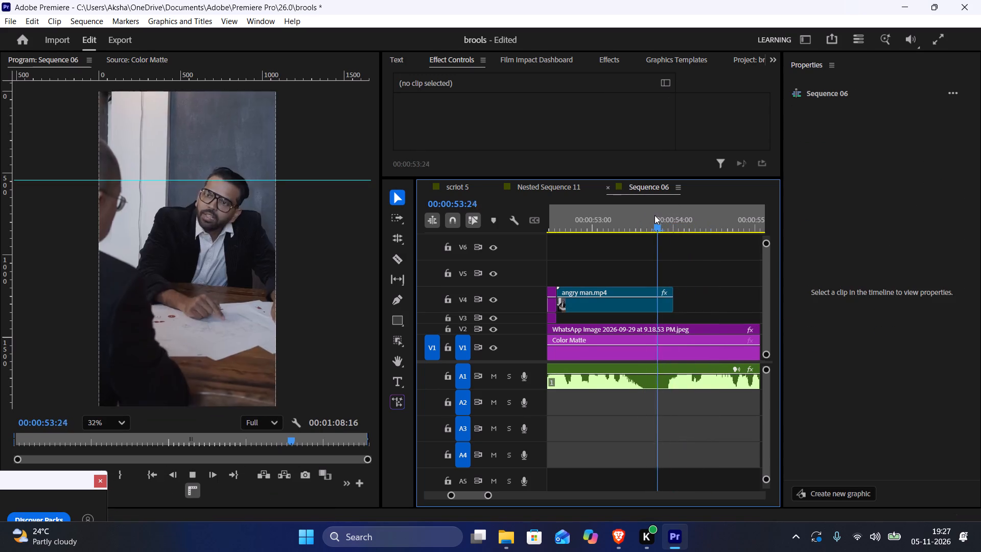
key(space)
Switch to the script document in Brave and read the Script 7 line starting "That email is the difference".
scroll(657, 235, down, 20)
scroll(657, 235, down, 4)
scroll(689, 283, down, 4)
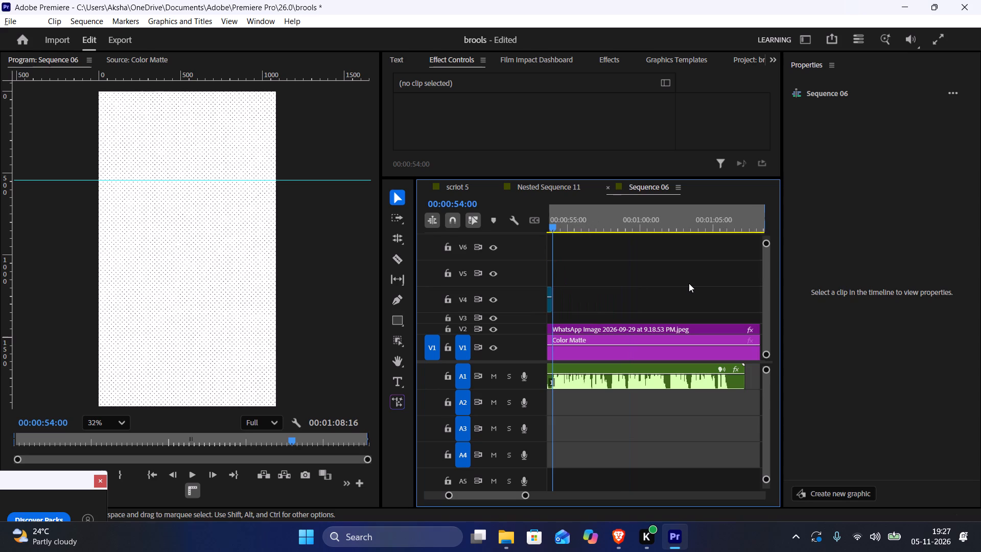
alt+scroll(689, 283, down, 1)
alt+scroll(621, 297, up, 16)
key(alt+Tab)
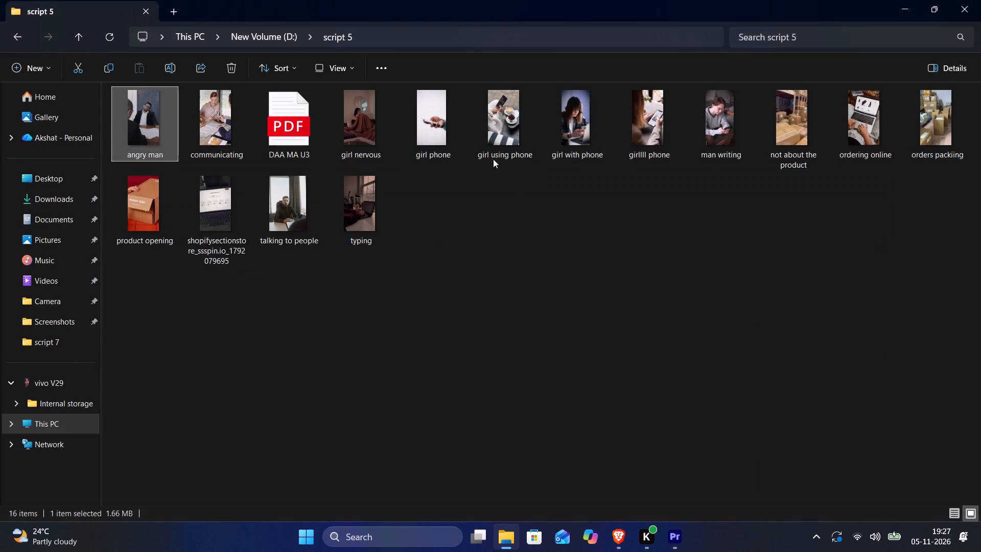
key(alt+Tab)
key(alt+Tab)
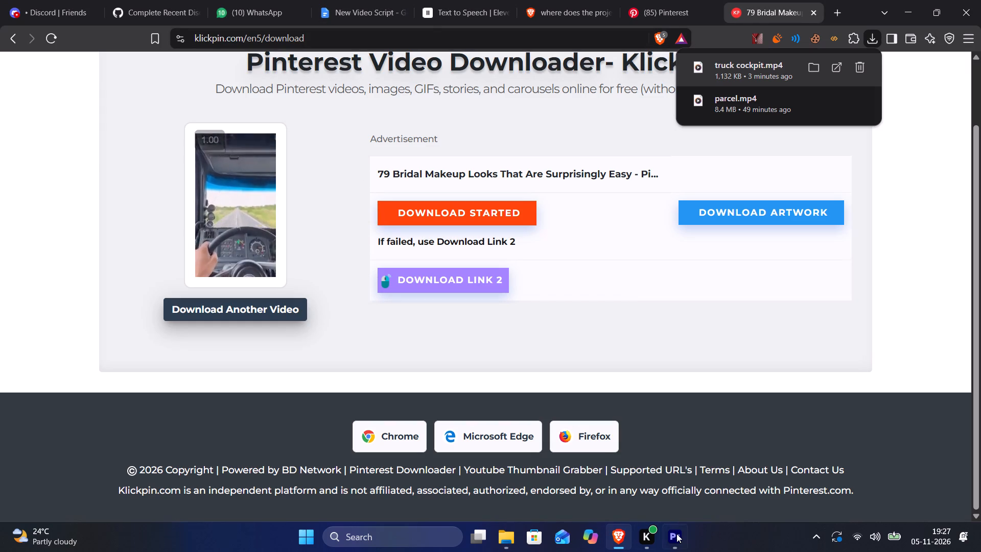
click(373, 0)
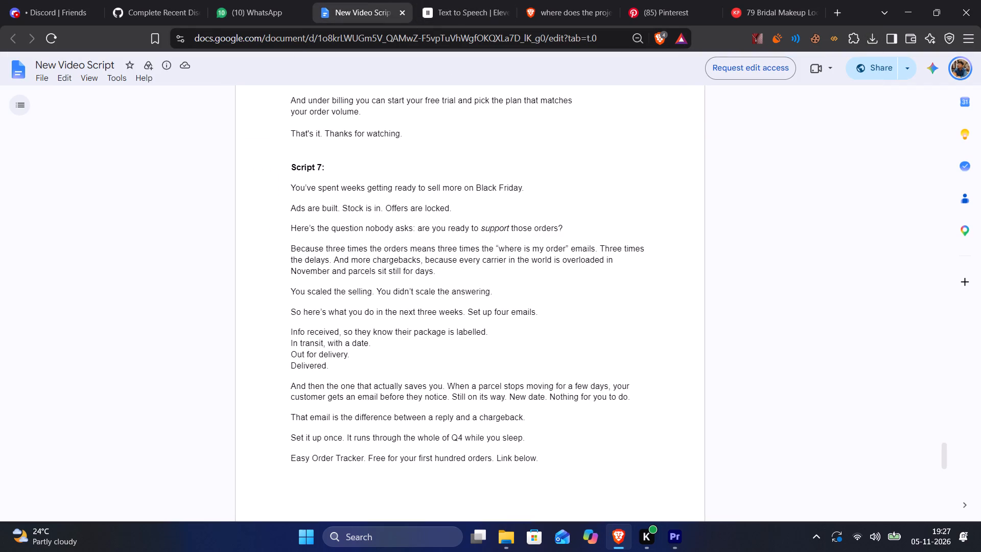
drag(288, 416, 429, 417)
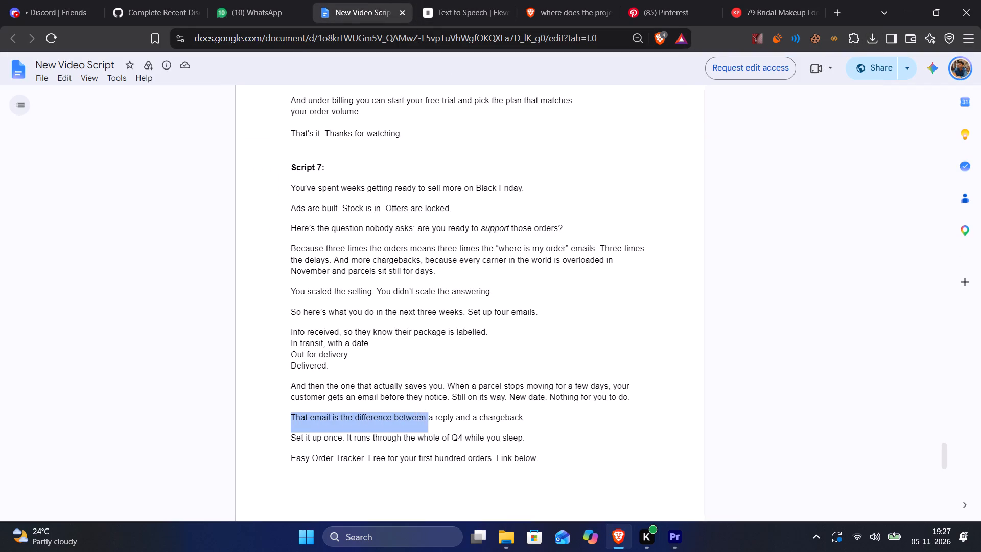
drag(429, 417, 526, 422)
click(526, 422)
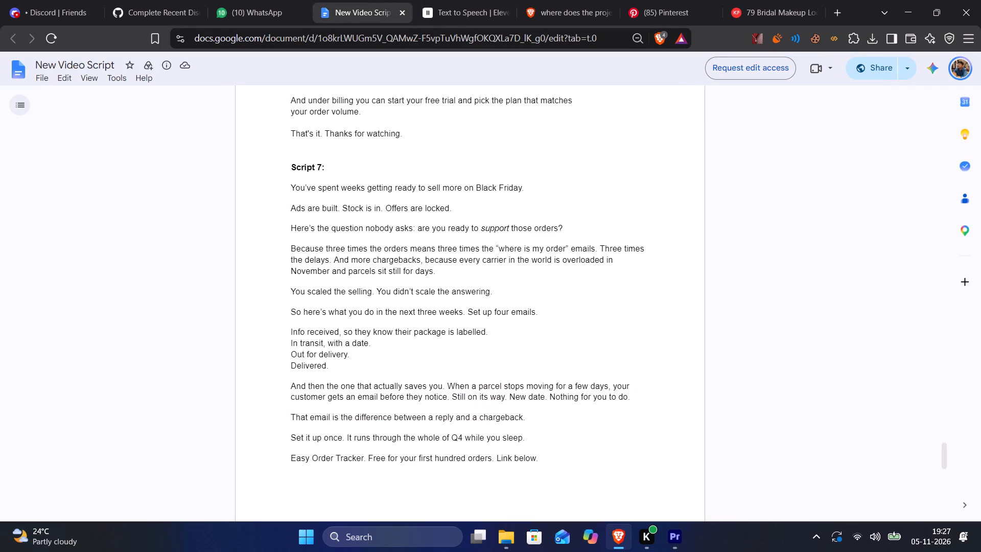
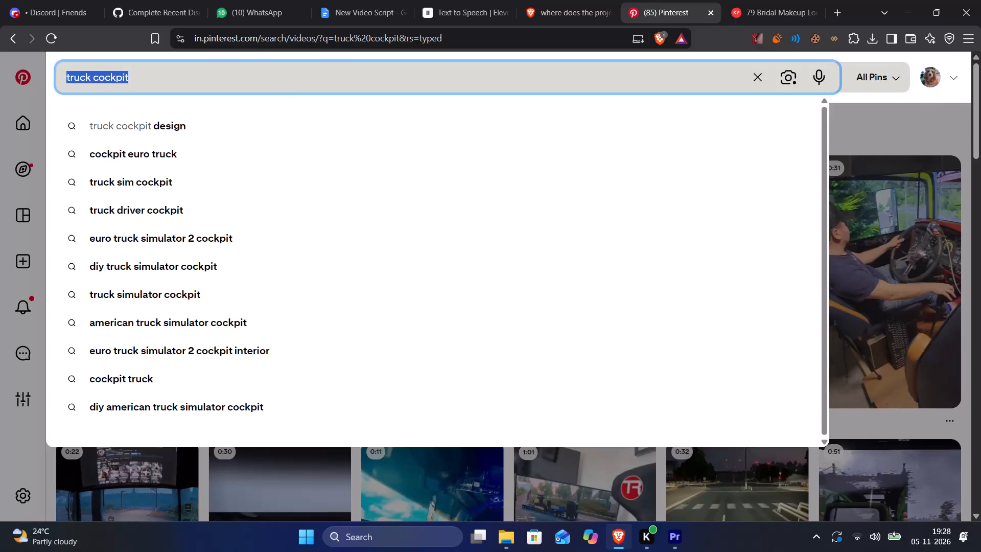
Replace the Pinterest video search term with email and run the search.
key(ctrl+e)
key(ctrl+m)
key(ctrl+a)
key(ctrl+i)
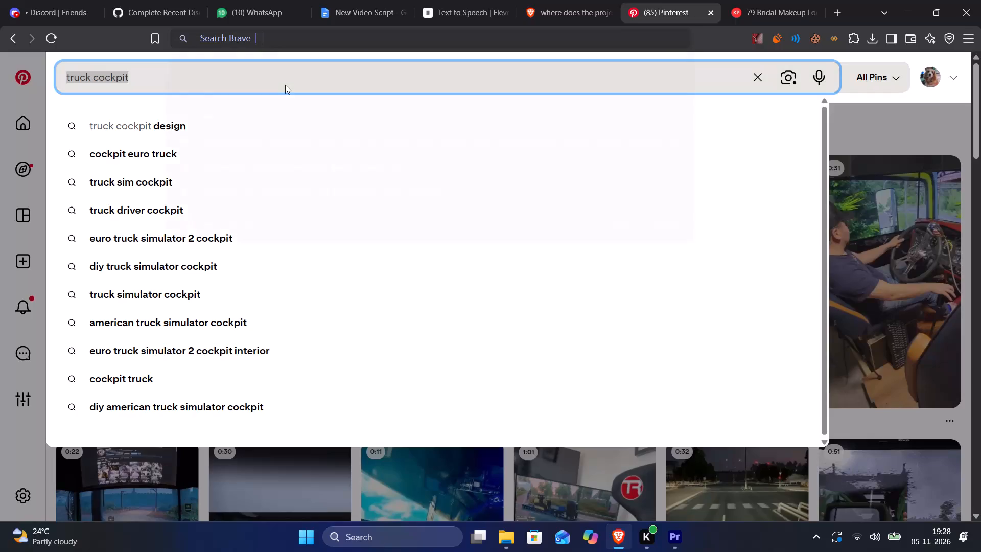
key(ctrl+l)
click(284, 84)
key(ctrl+e)
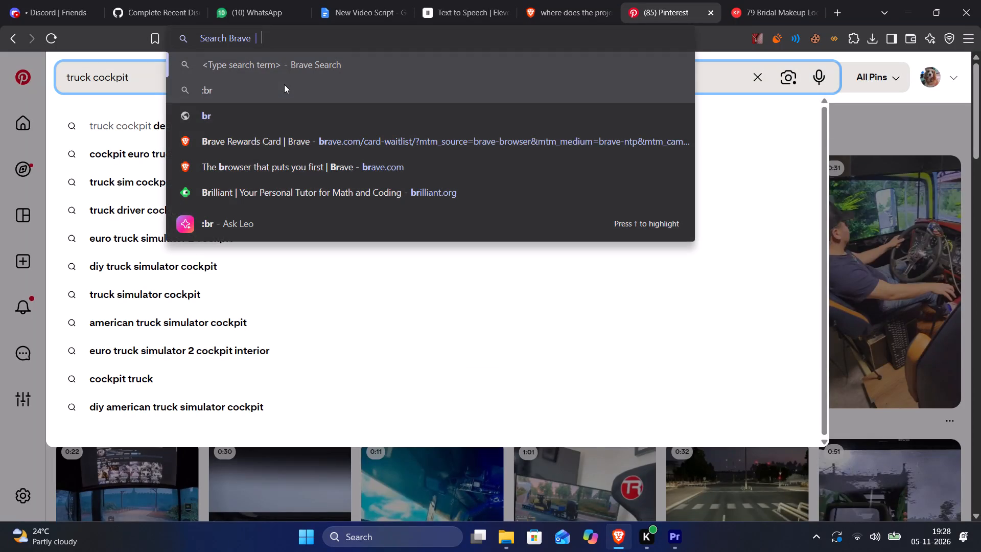
key(ctrl+m)
click(138, 94)
click(154, 75)
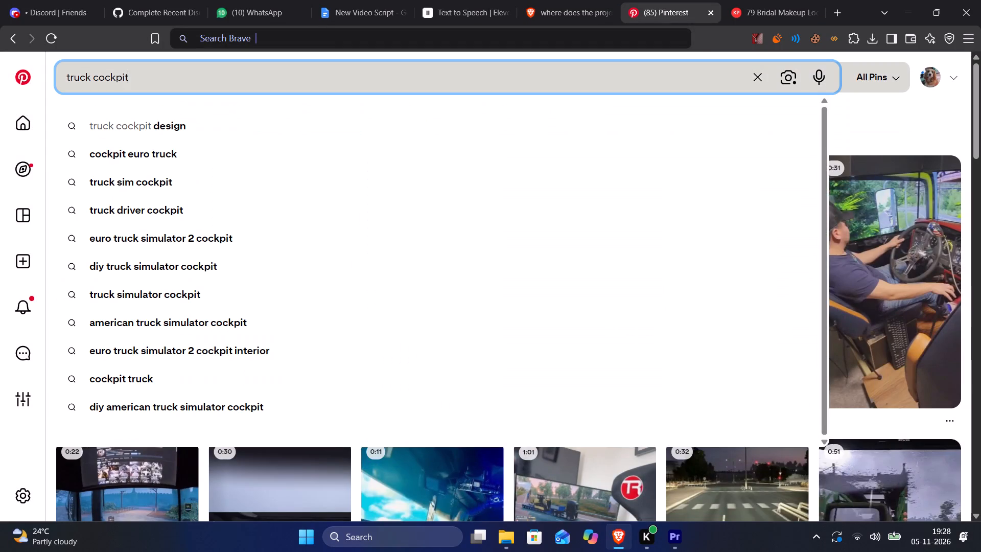
key(ctrl+a)
key(ctrl+e)
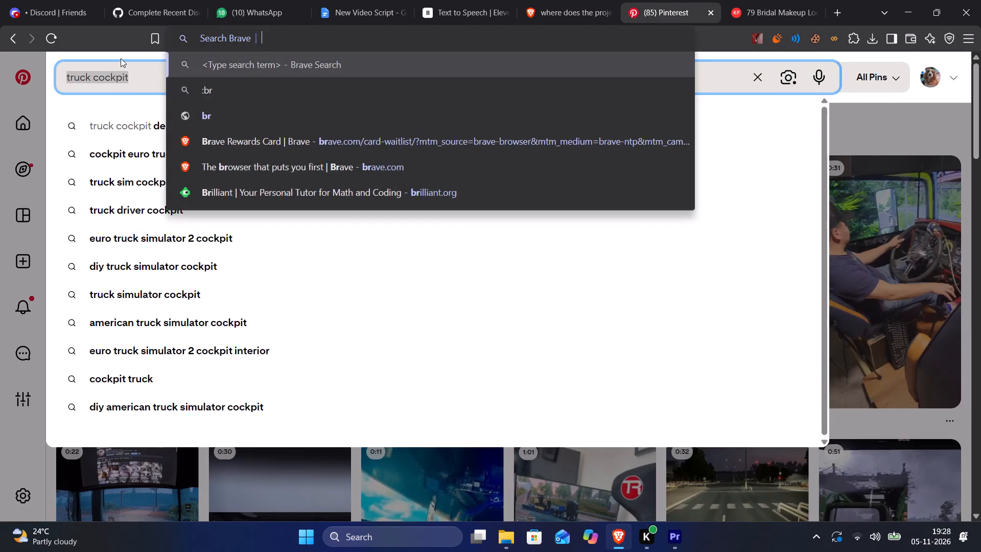
key(BackSpace)
click(148, 78)
key(BackSpace)
key(BackSpace)
key(BackSpace)
key(BackSpace)
key(BackSpace)
key(BackSpace)
key(BackSpace)
key(BackSpace)
key(BackSpace)
key(BackSpace)
key(BackSpace)
key(BackSpace)
key(BackSpace)
key(BackSpace)
key(BackSpace)
key(BackSpace)
key(BackSpace)
key(BackSpace)
key(BackSpace)
key(BackSpace)
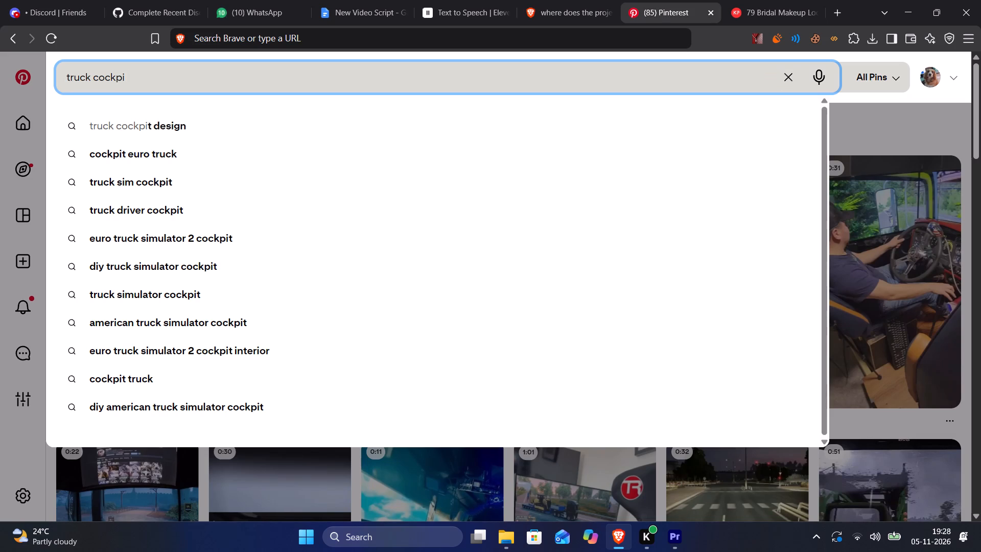
text(emial)
key(BackSpace)
key(BackSpace)
key(BackSpace)
text(ail)
key(Return)
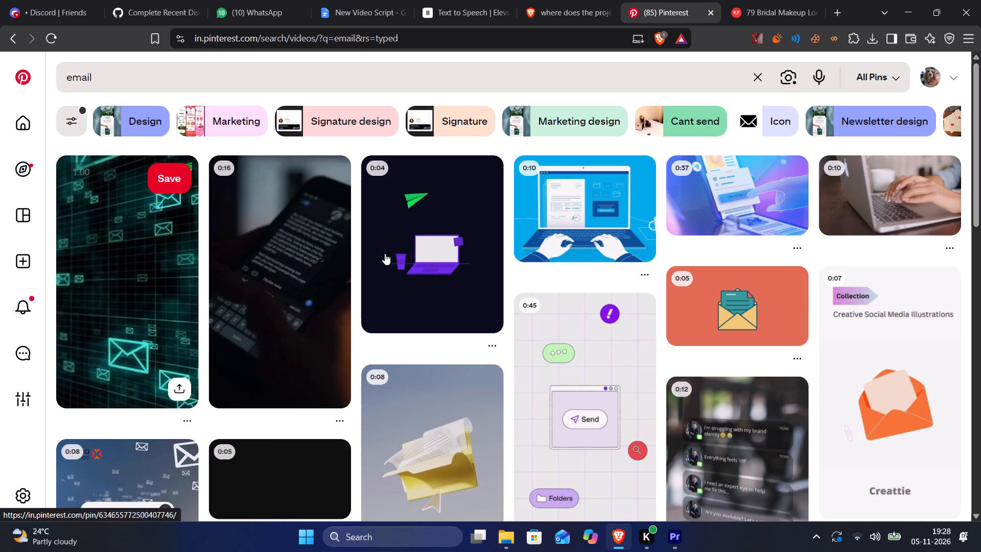
Browse the email video results and copy the link of the pin showing a laptop and paper stacks on a dark desk.
scroll(612, 209, down, 5)
scroll(536, 237, up, 2)
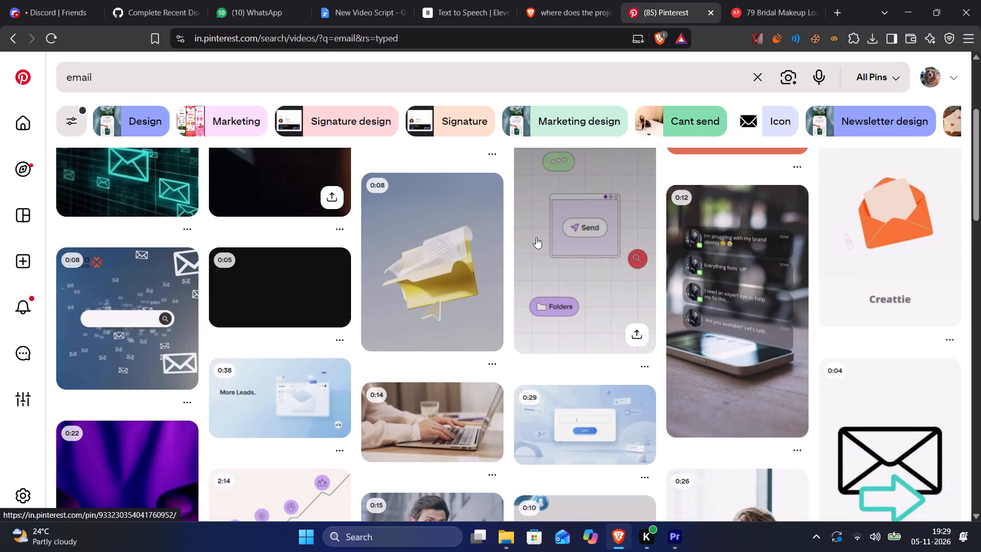
scroll(526, 251, down, 2)
scroll(453, 338, down, 4)
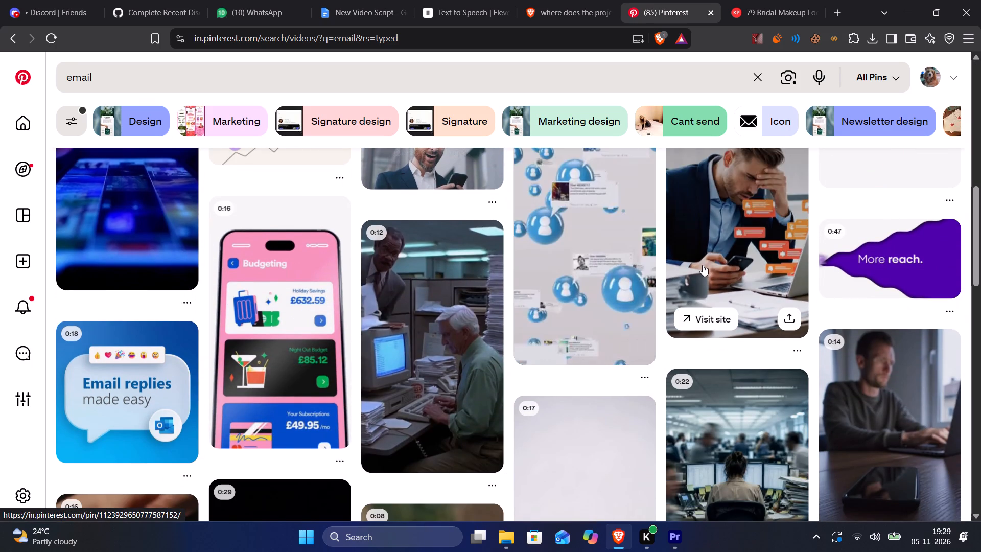
scroll(708, 260, up, 2)
scroll(716, 291, down, 5)
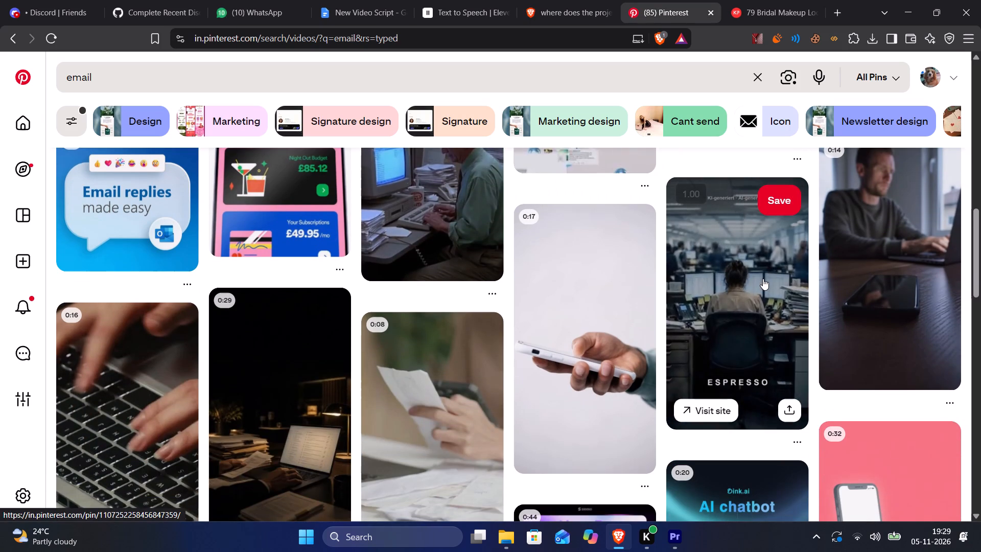
scroll(507, 345, down, 4)
scroll(189, 250, up, 2)
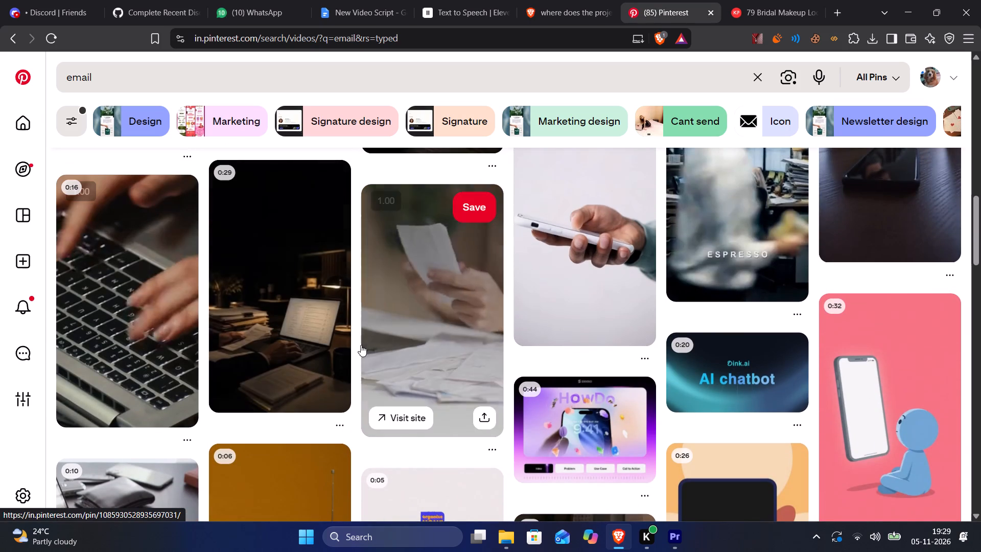
right_click(305, 338)
click(370, 280)
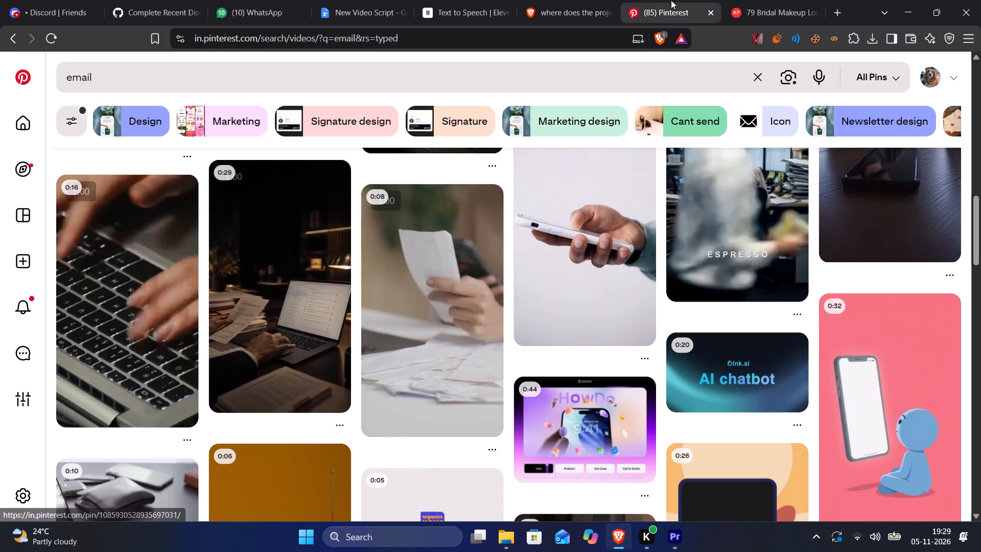
Download the copied pin's video through KlickPin and save it as emailll.
click(737, 0)
scroll(436, 108, up, 7)
click(105, 75)
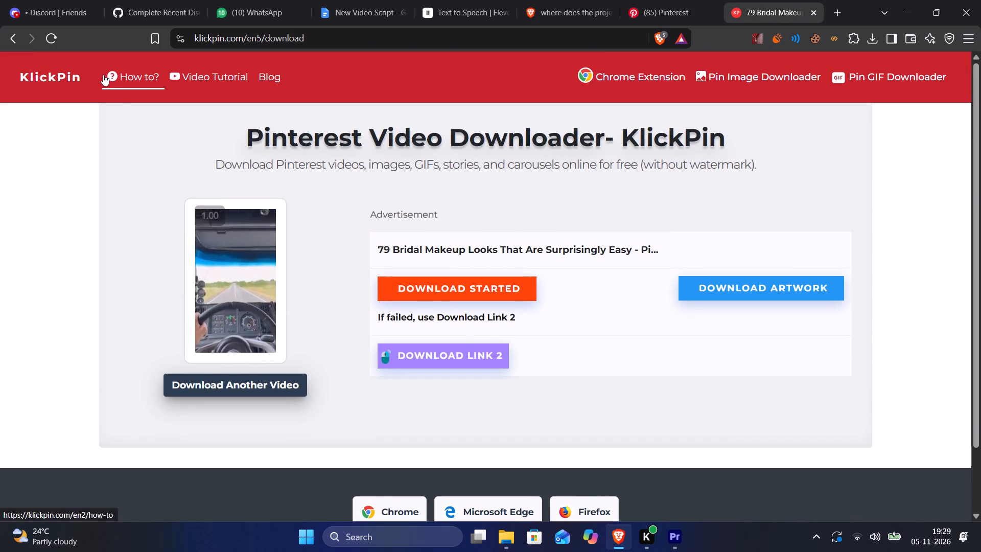
click(67, 85)
click(207, 228)
key(ctrl+v)
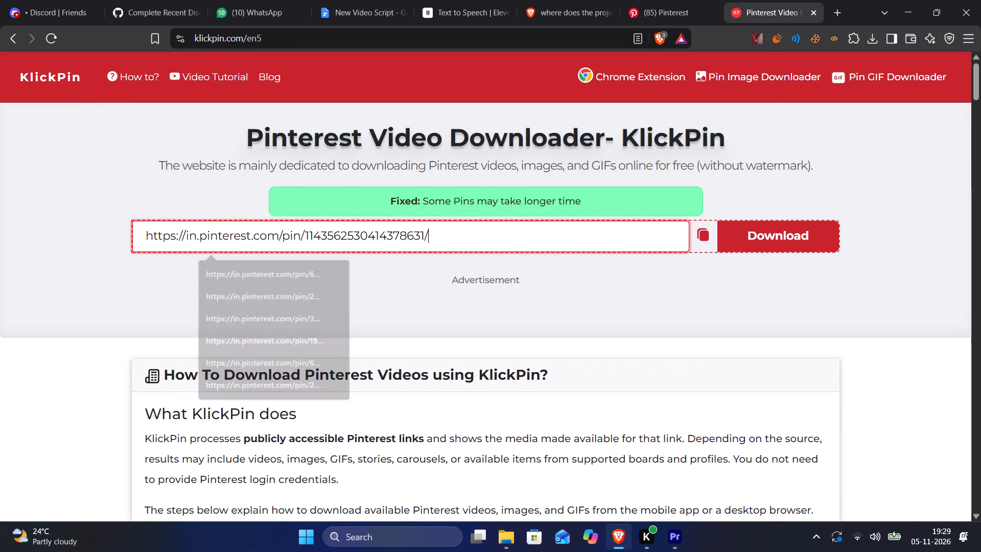
click(796, 223)
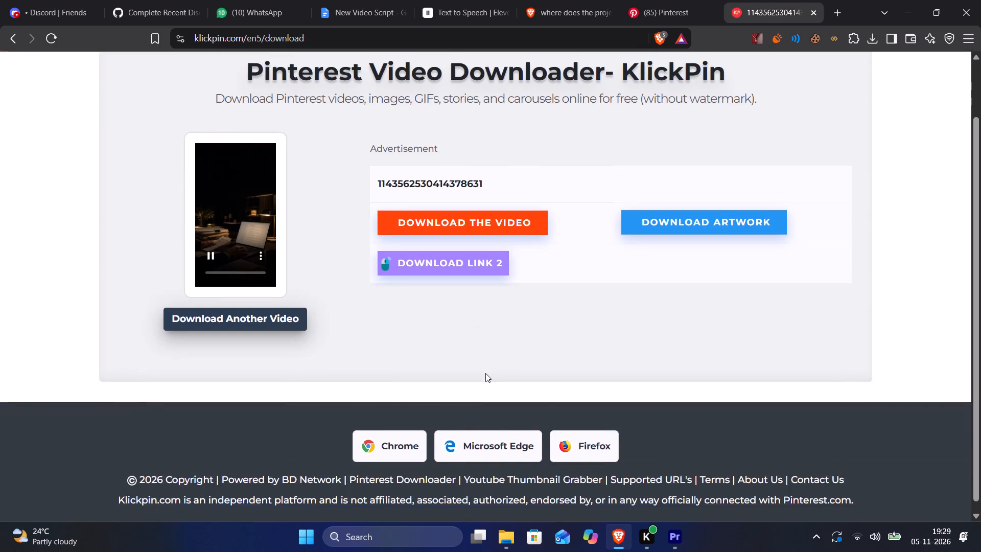
click(472, 218)
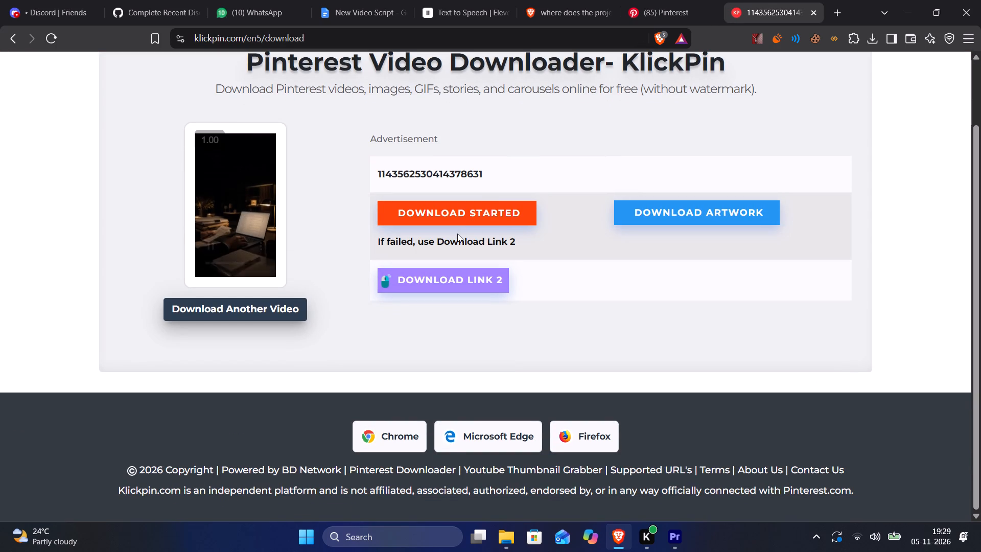
text(emailll)
key(Return)
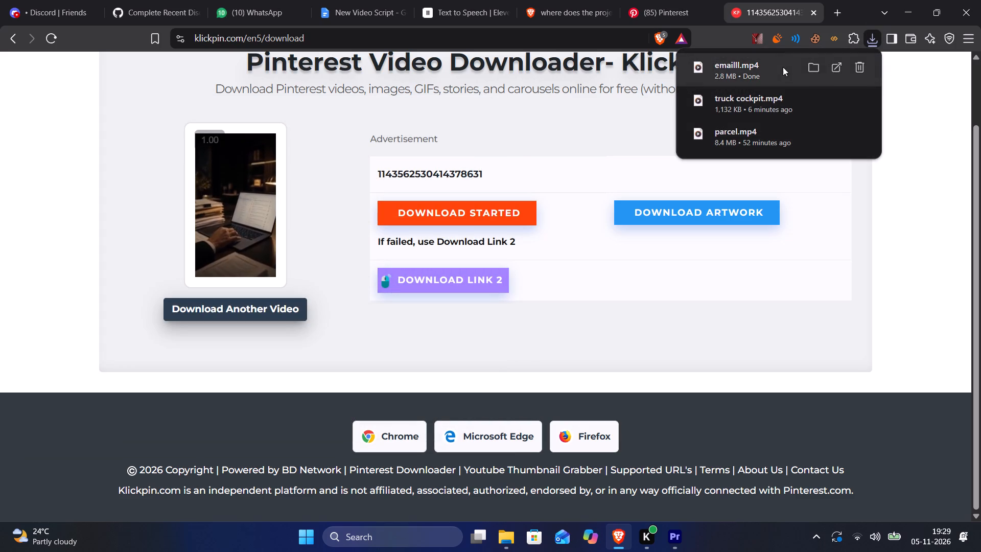
Place the downloaded emailll.mp4 on V5 of Sequence 06 in Premiere, directly after the angry clip, and play it back.
drag(783, 67, 620, 273)
key(space)
key(space)
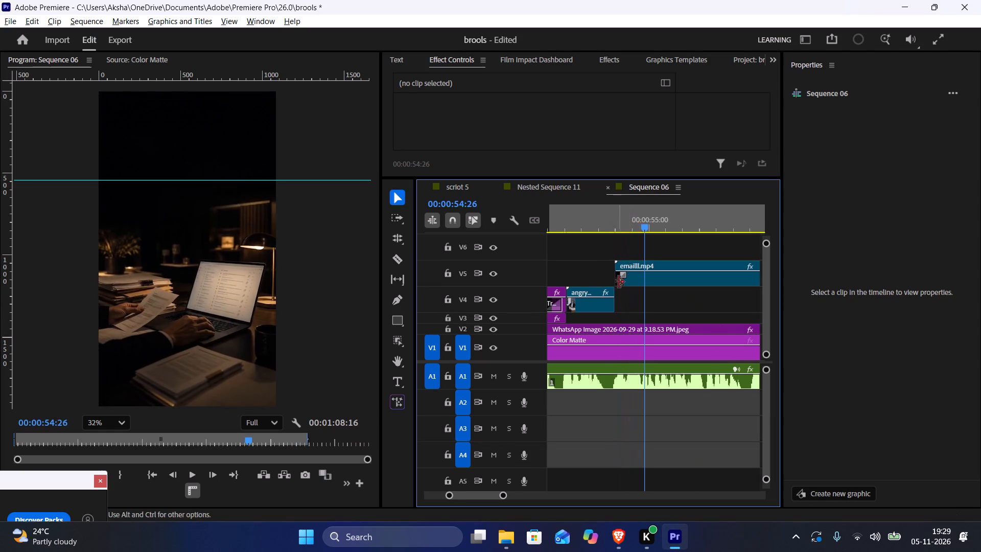
click(646, 275)
key(space)
key(space)
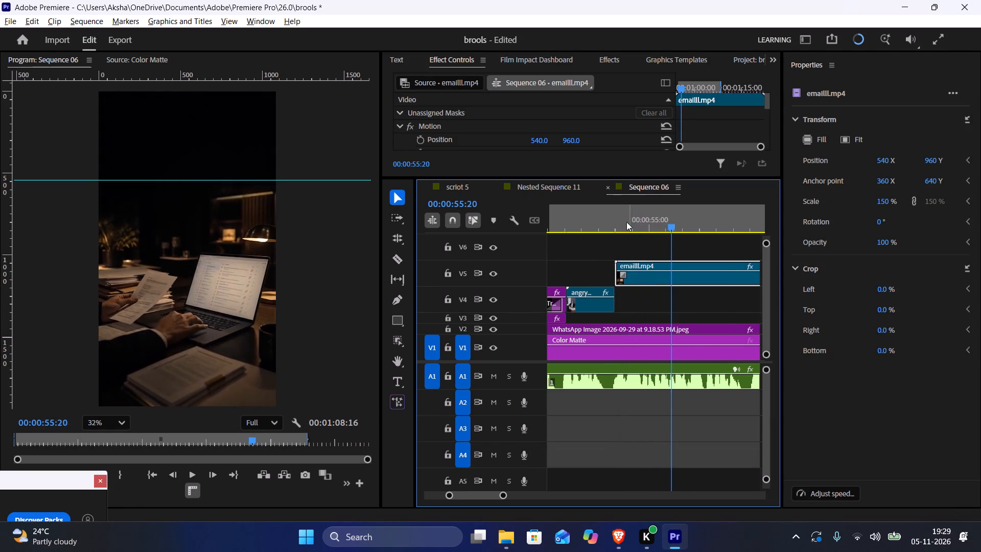
Cut emailll.mp4 on V5 at 00:00:54:23 and ripple delete the part before the cut.
click(620, 215)
key(space)
key(space)
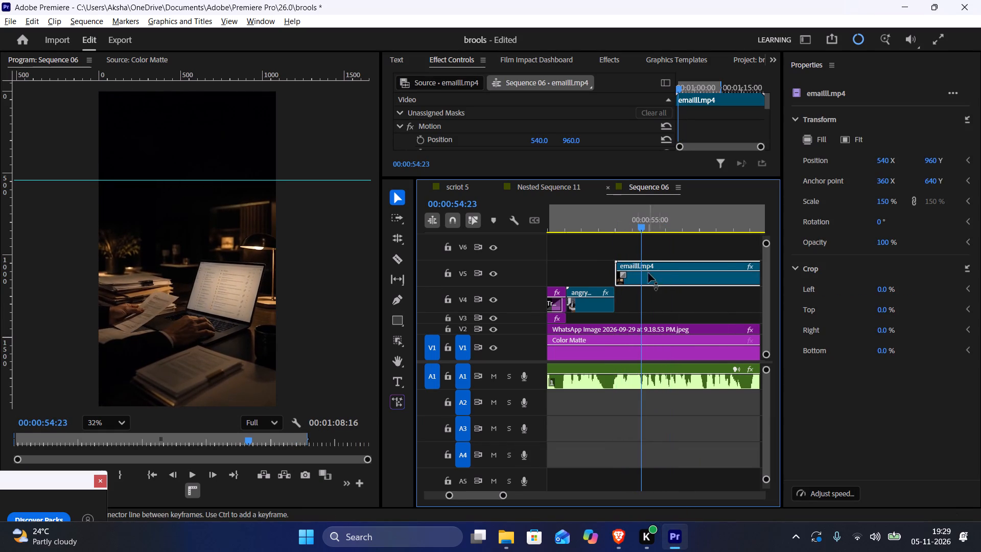
key(c)
click(643, 271)
key(b)
click(633, 275)
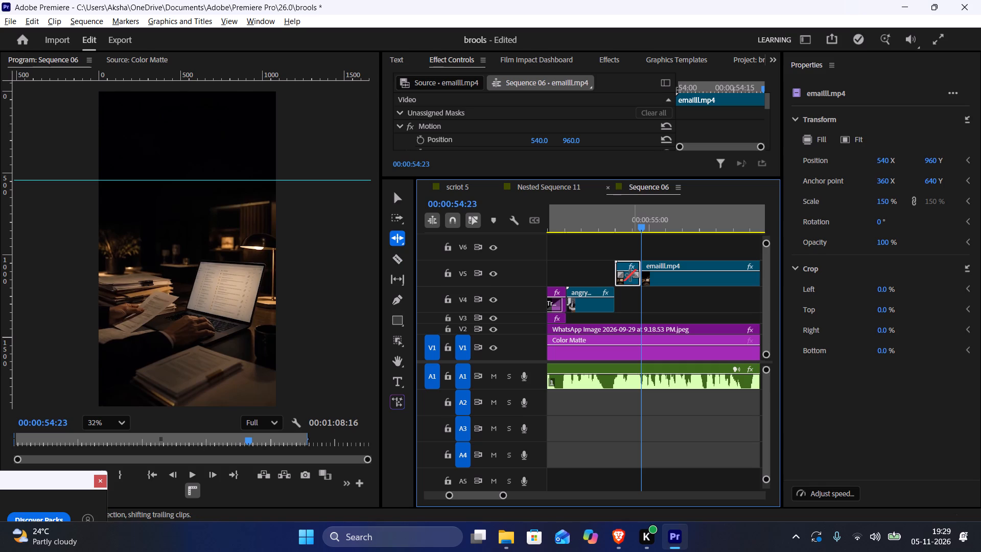
key(shift+Delete)
Play emailll.mp4 against the voiceover, cut it at 00:00:55:25 and delete the part after the cut.
drag(601, 213, 607, 215)
key(space)
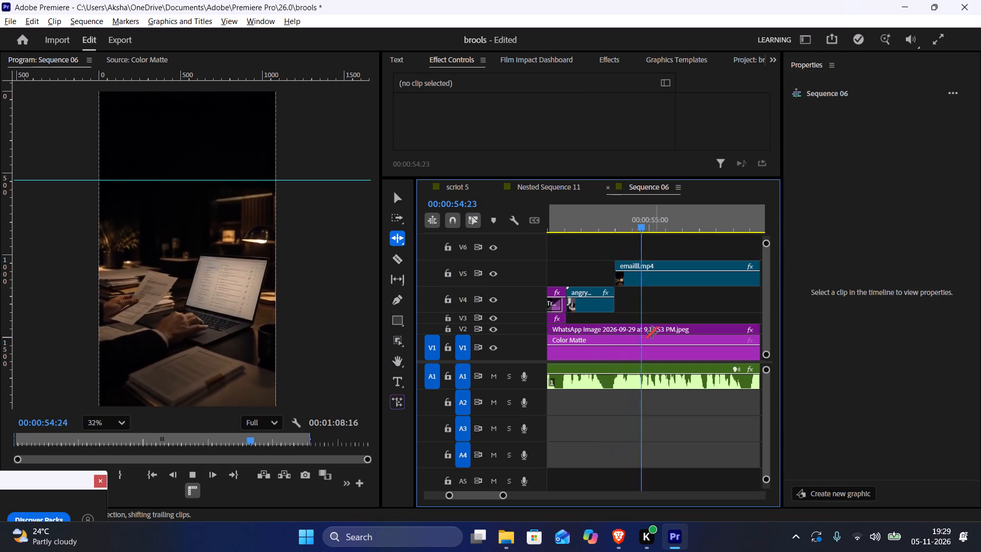
scroll(655, 333, down, 1)
key(space)
key(space)
key(space)
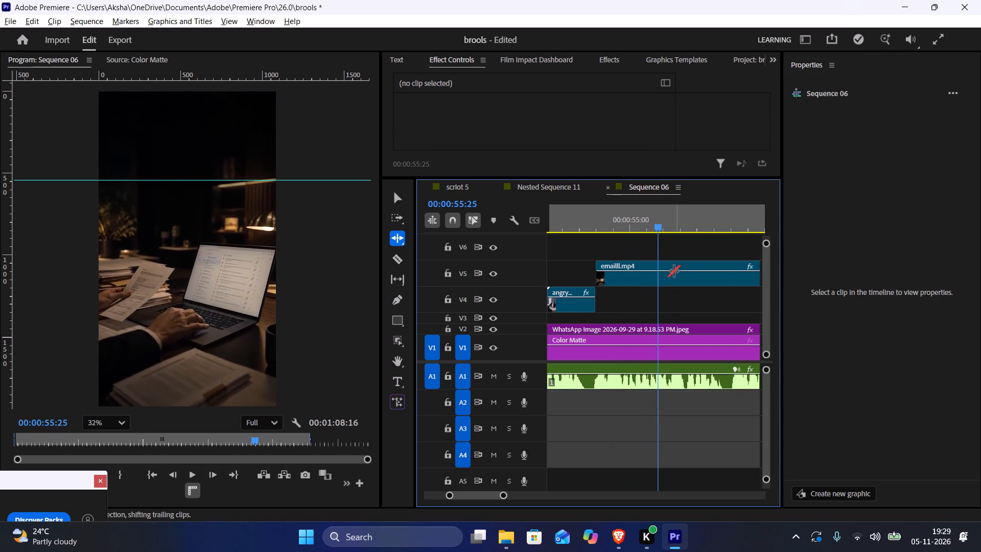
key(c)
click(662, 273)
key(b)
click(684, 284)
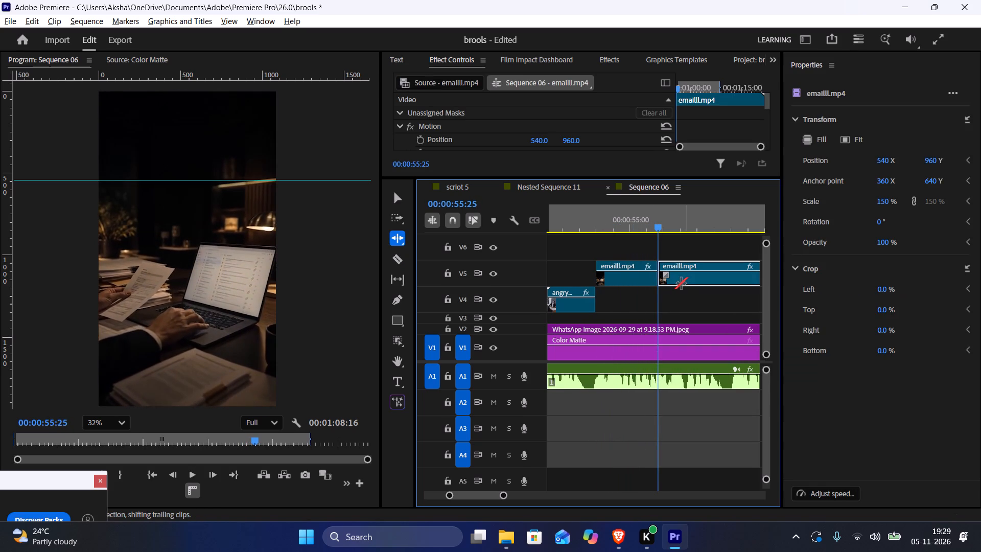
key(BackSpace)
Play the voiceover repeatedly around the end of emailll.mp4 to check the cut and hear the line that follows.
click(650, 222)
key(space)
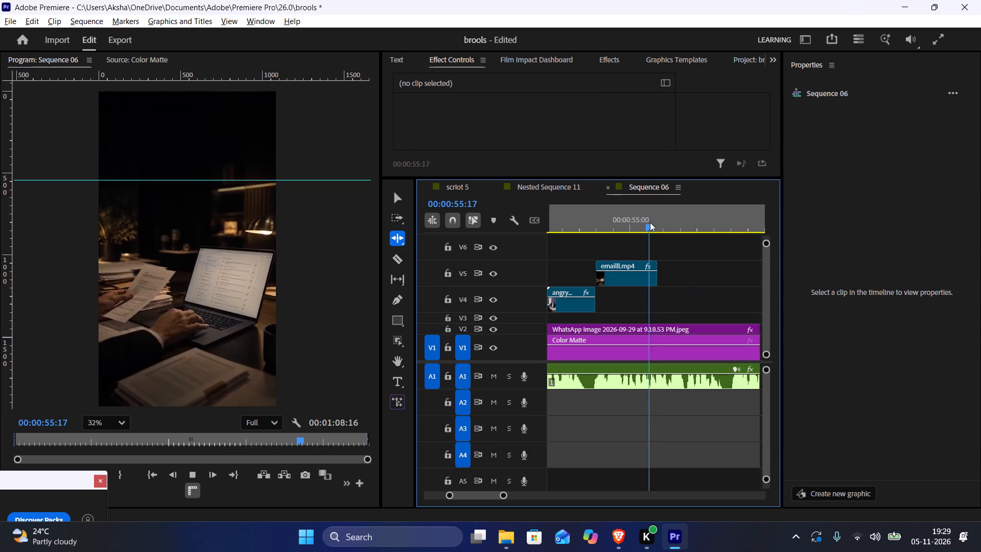
key(space)
key(space)
key(space)
click(654, 217)
key(space)
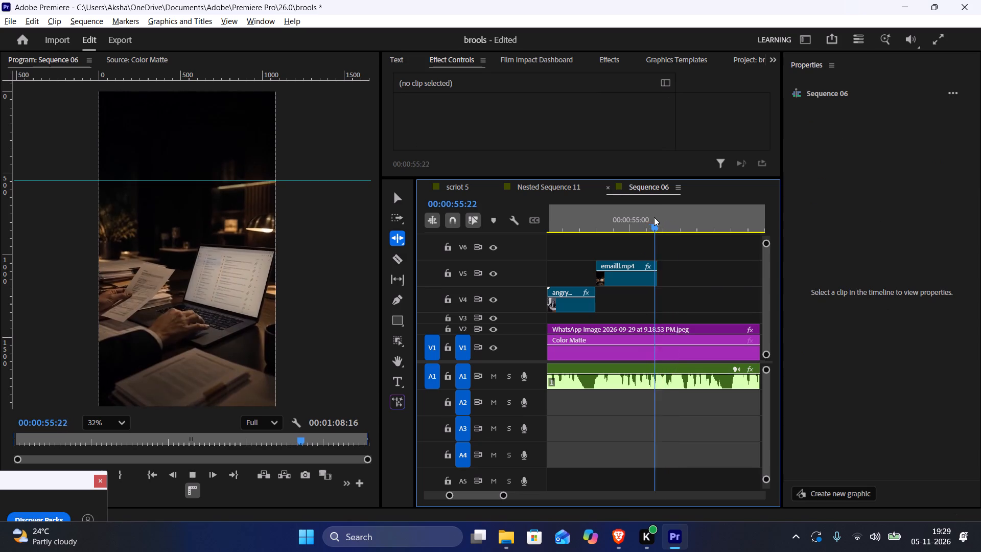
key(space)
key(space)
key(space)
key(space)
key(space)
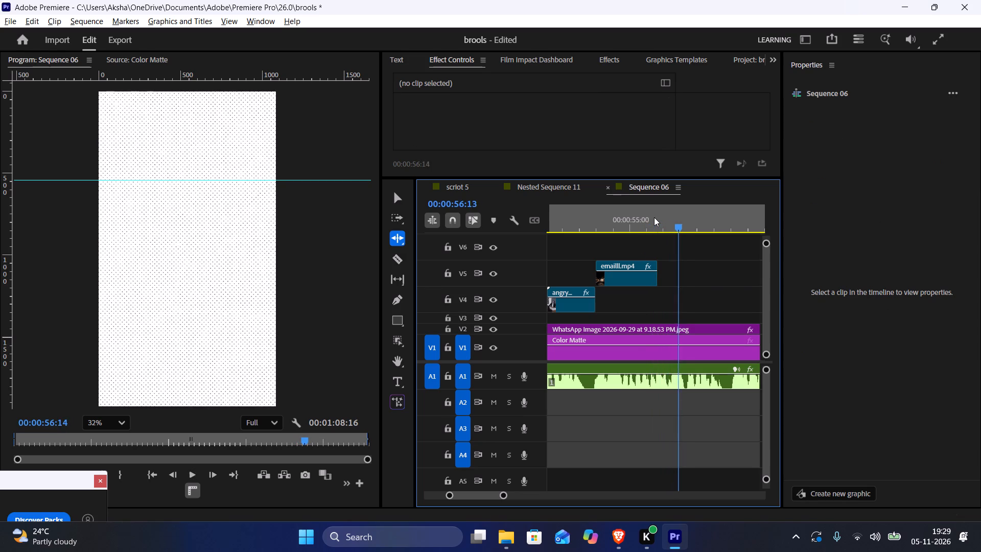
key(space)
key(space)
click(654, 217)
key(space)
key(space)
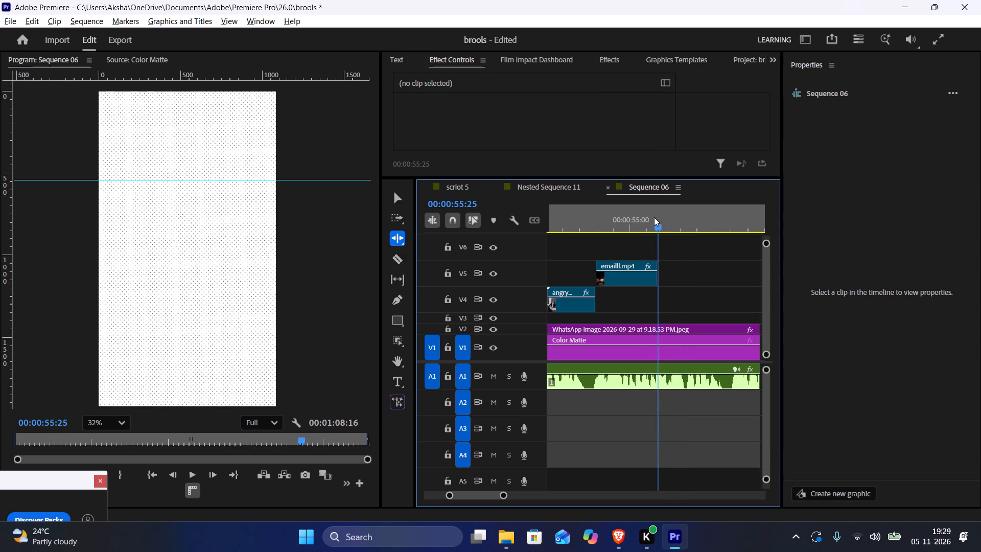
Look through the scriot 5 sequence for a single-word title that can be reused after emailll.mp4 in Sequence 06.
scroll(603, 249, up, 8)
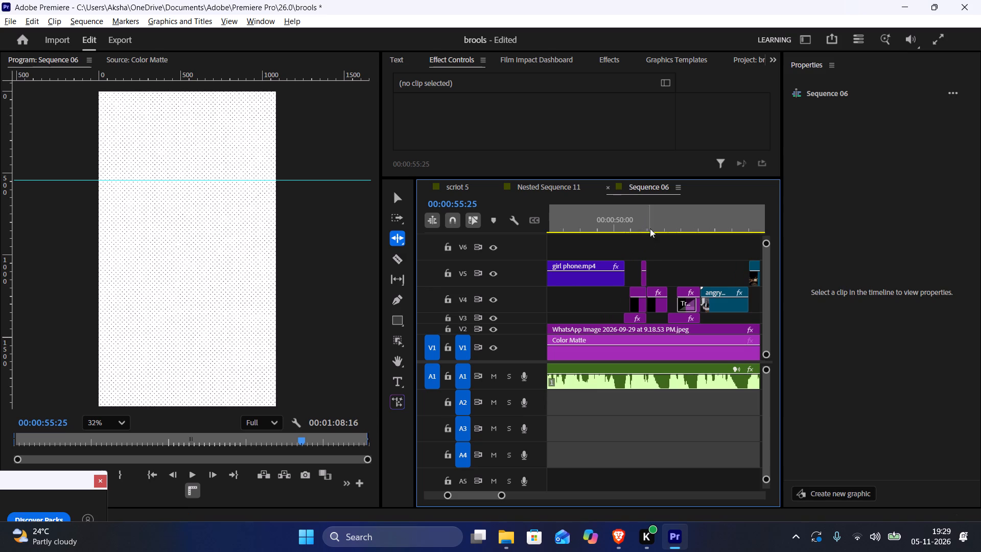
key(v)
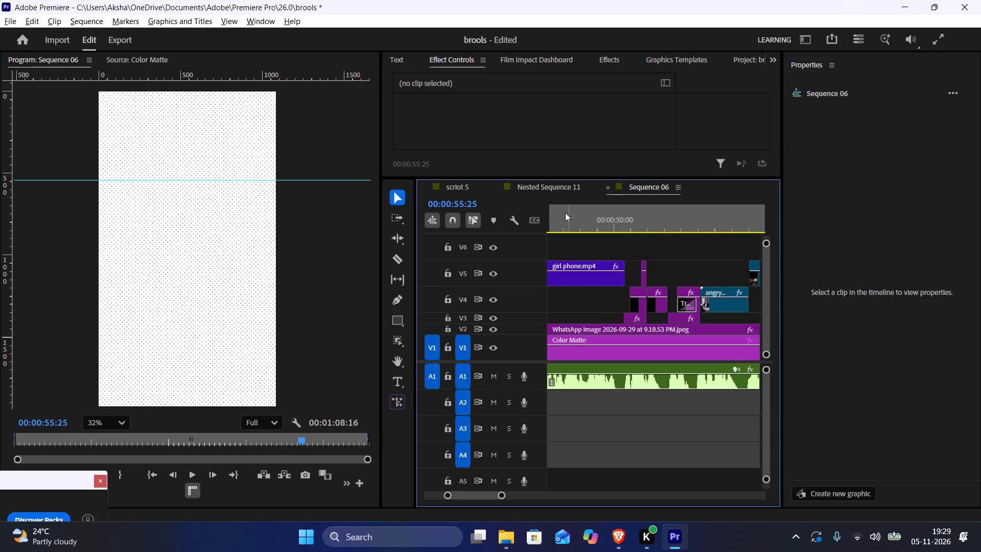
click(469, 183)
scroll(587, 255, up, 7)
alt+scroll(591, 255, down, 7)
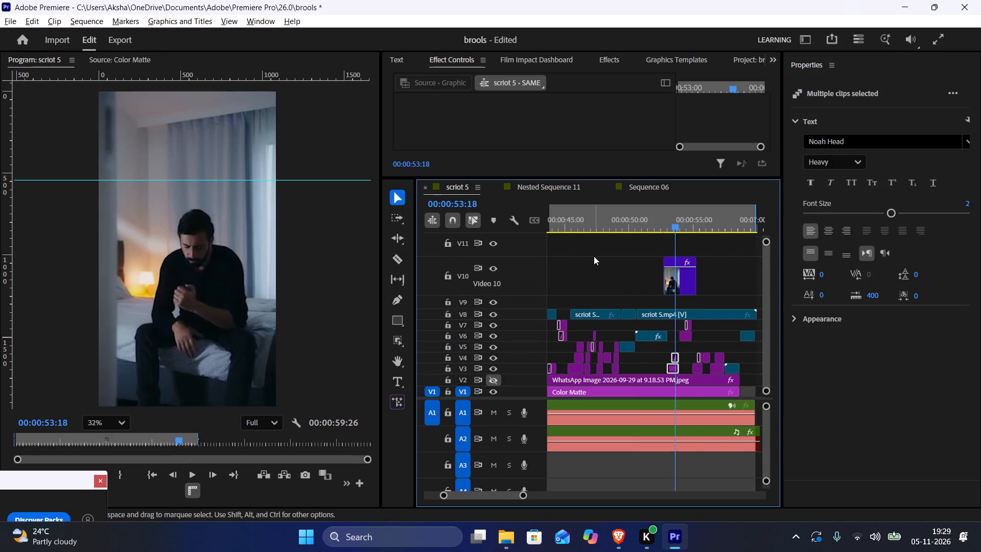
scroll(594, 256, up, 8)
alt+scroll(735, 328, up, 6)
scroll(658, 251, up, 8)
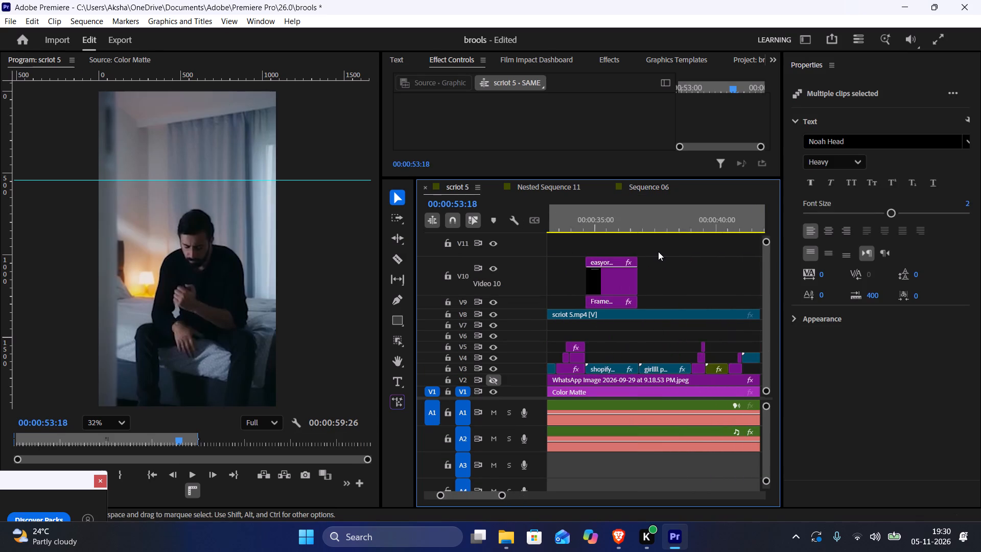
scroll(658, 258, up, 20)
alt+scroll(658, 258, down, 9)
scroll(658, 258, up, 10)
alt+scroll(658, 258, down, 2)
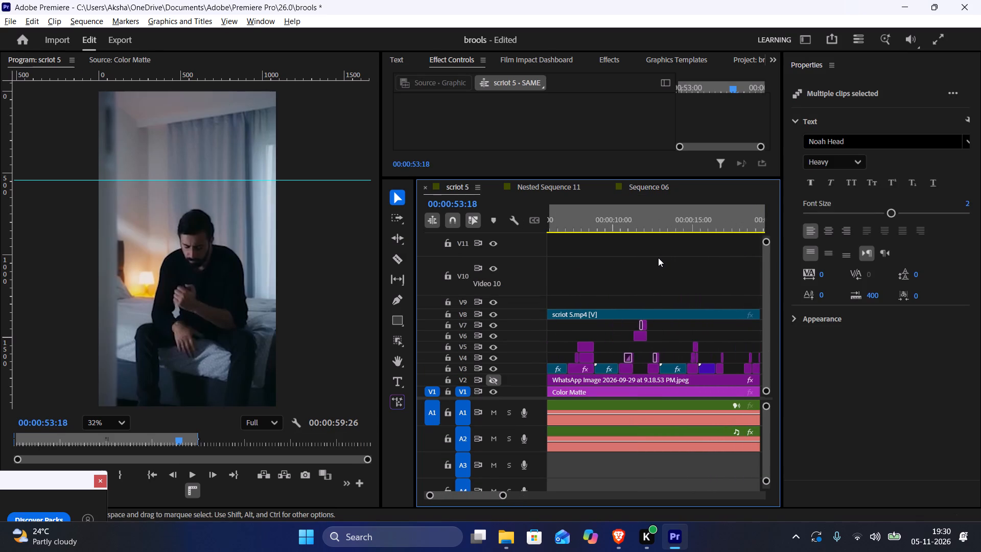
alt+scroll(658, 258, down, 2)
drag(636, 225, 679, 236)
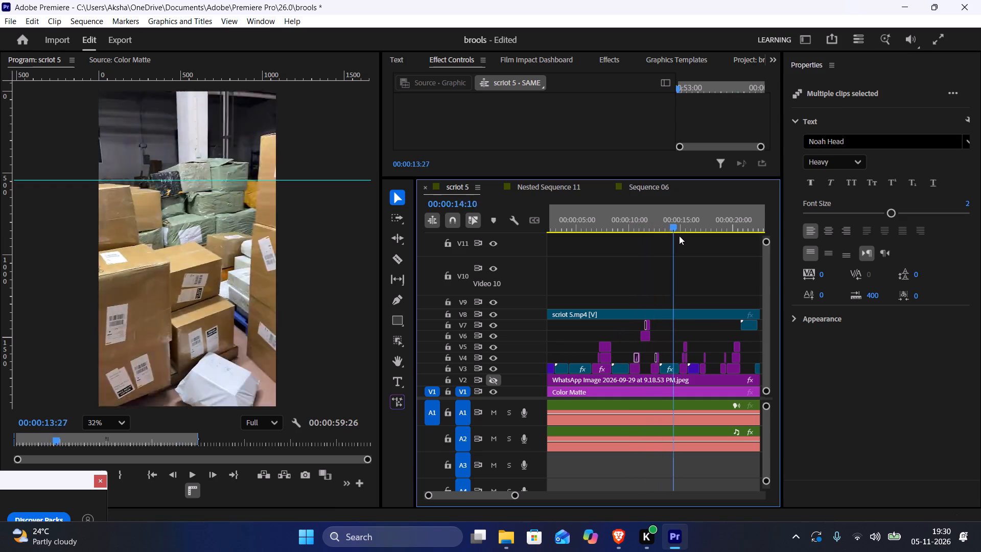
drag(679, 236, 734, 255)
scroll(726, 291, down, 7)
drag(600, 223, 606, 223)
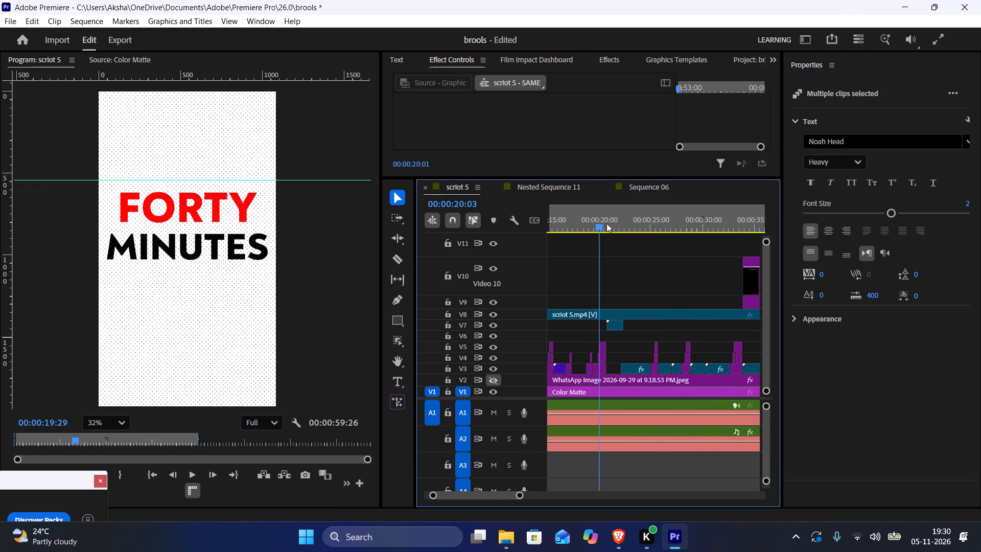
drag(606, 223, 710, 232)
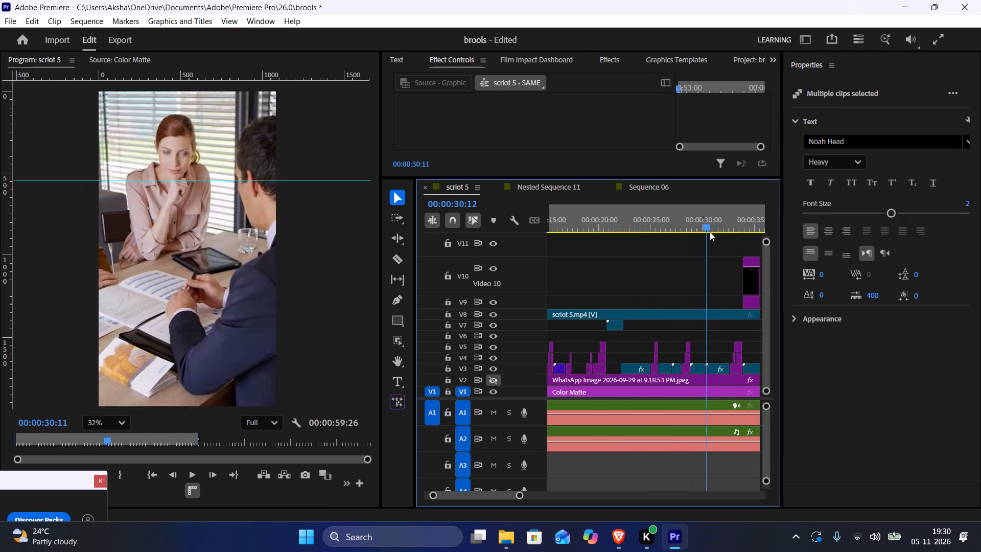
drag(710, 232, 719, 235)
scroll(696, 264, down, 5)
drag(620, 219, 702, 220)
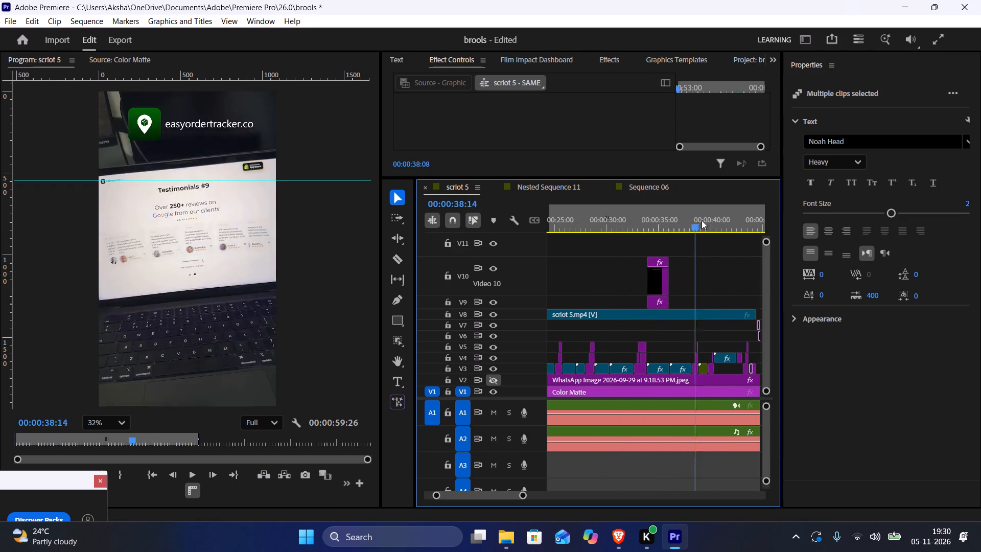
drag(702, 220, 715, 221)
scroll(697, 241, down, 3)
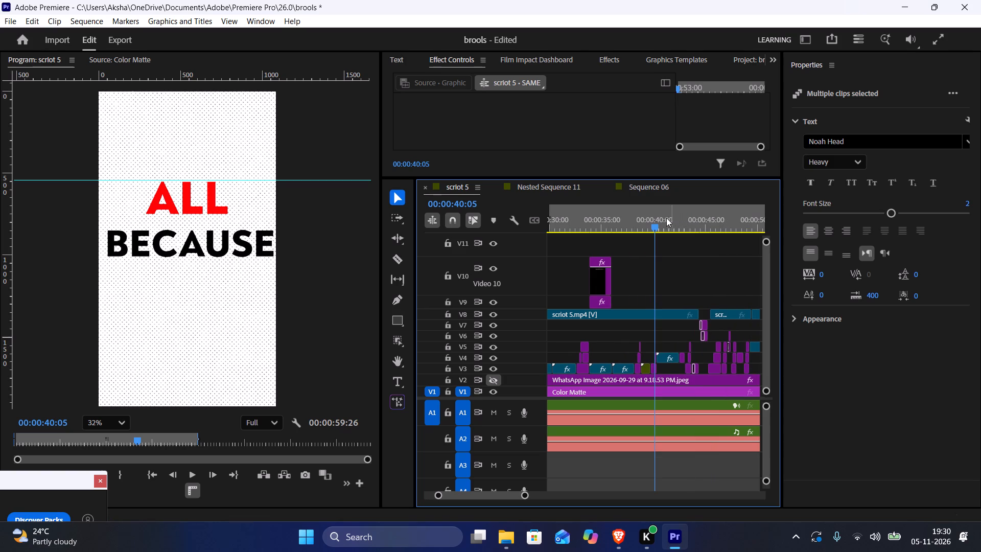
drag(666, 218, 695, 229)
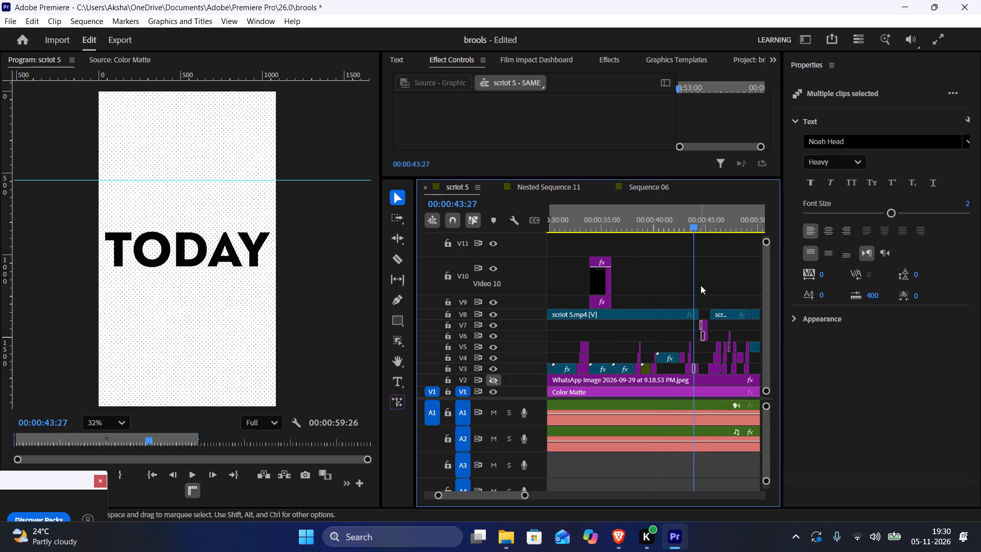
Copy the TODAY title with its opening transition from scriot 5 and paste it on V3 of Sequence 06 at 00:00:55:25.
alt+scroll(703, 352, up, 15)
click(676, 370)
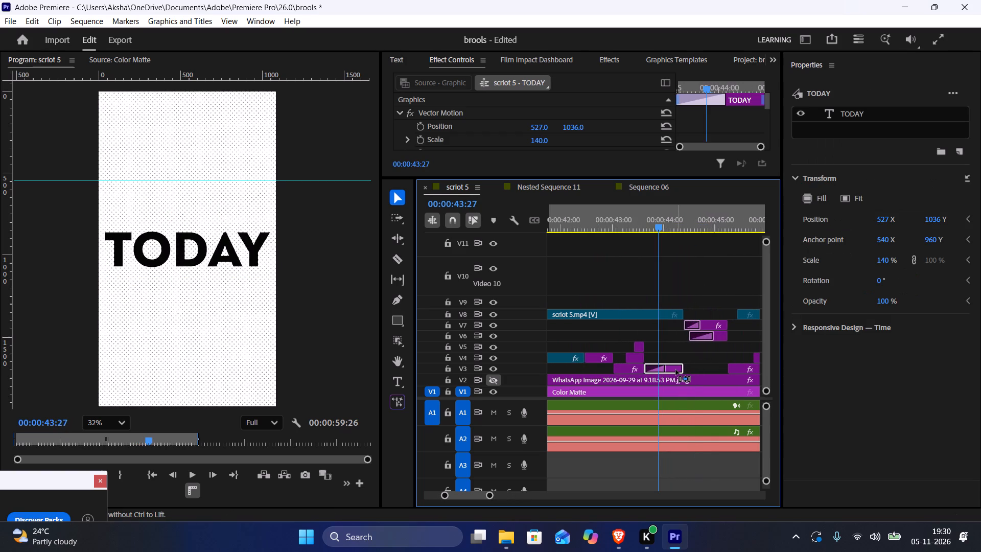
key(ctrl+c)
click(663, 185)
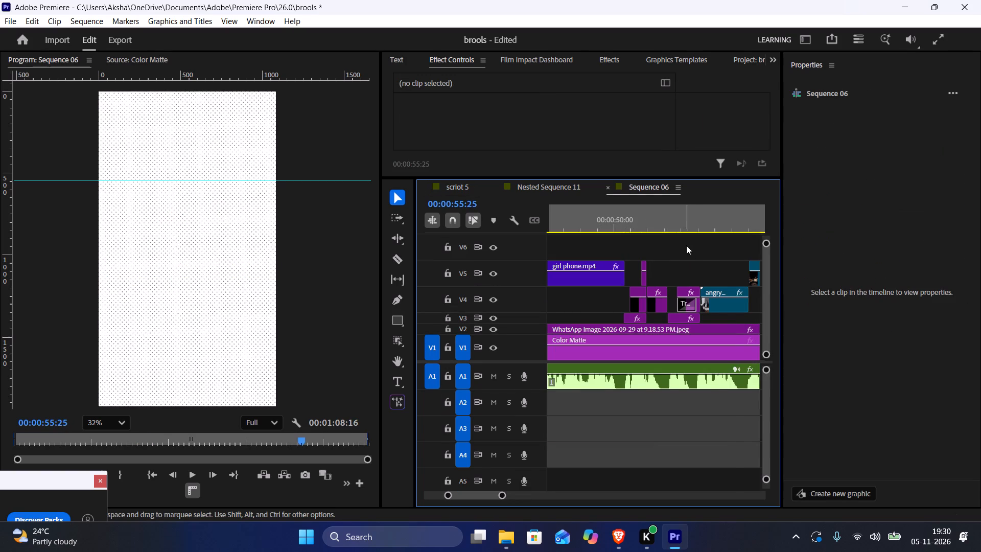
scroll(692, 260, down, 12)
key(ctrl+v)
Play the pasted TODAY title against the voiceover and change its text to REPLY.
click(576, 226)
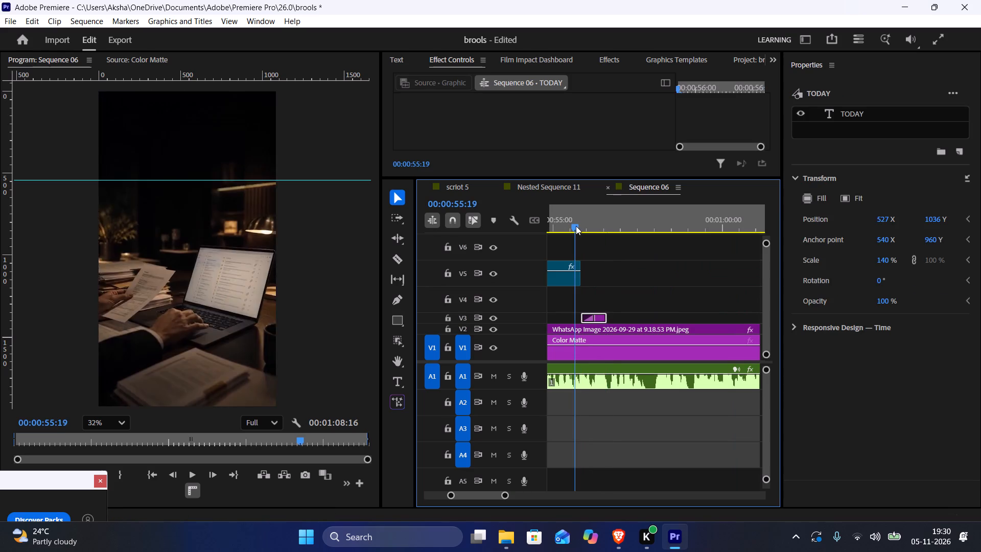
key(space)
key(space)
key(space)
key(space)
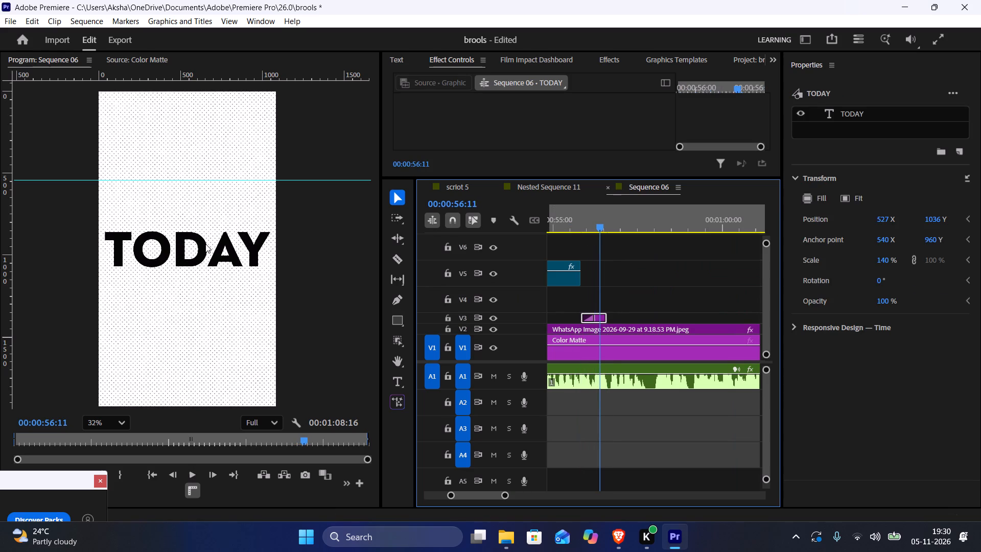
double_click(204, 246)
text(REPLY)
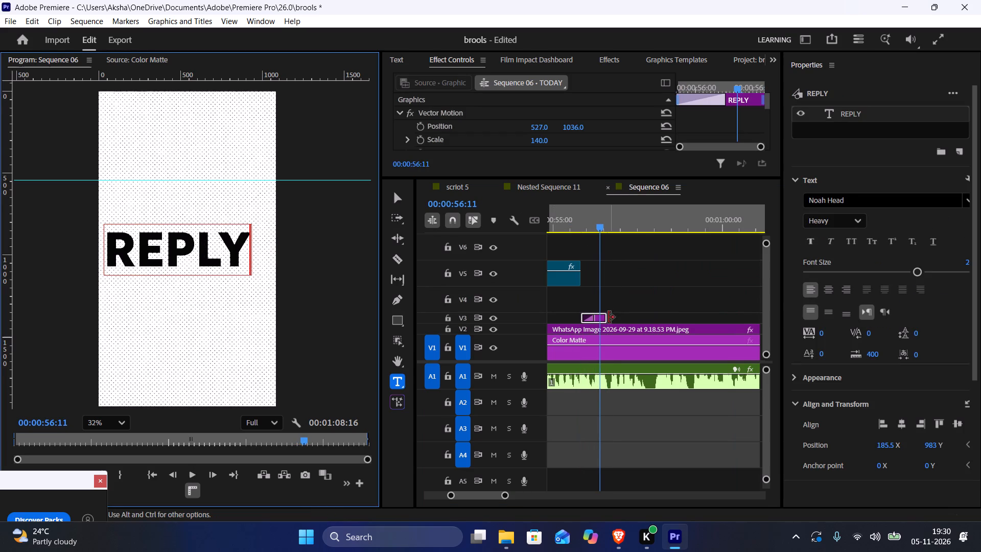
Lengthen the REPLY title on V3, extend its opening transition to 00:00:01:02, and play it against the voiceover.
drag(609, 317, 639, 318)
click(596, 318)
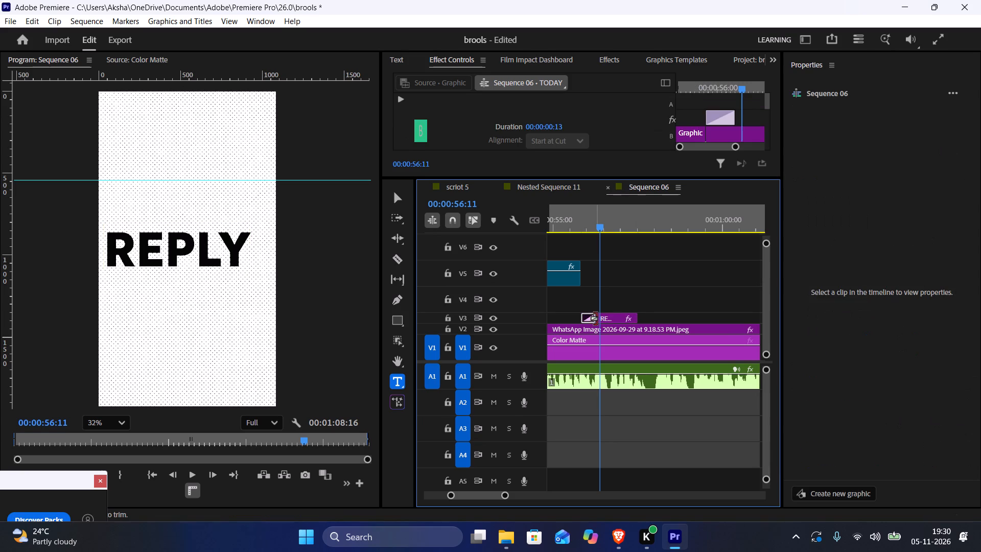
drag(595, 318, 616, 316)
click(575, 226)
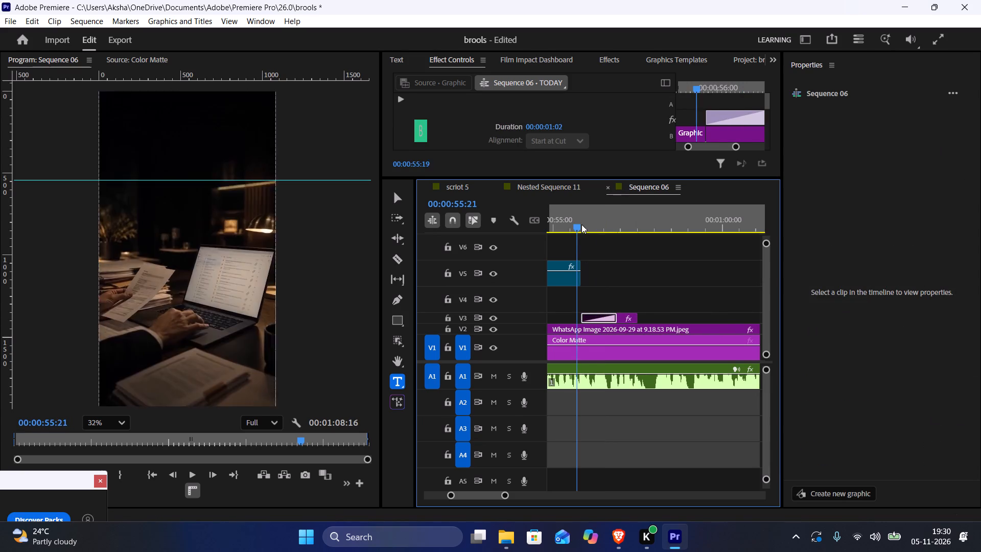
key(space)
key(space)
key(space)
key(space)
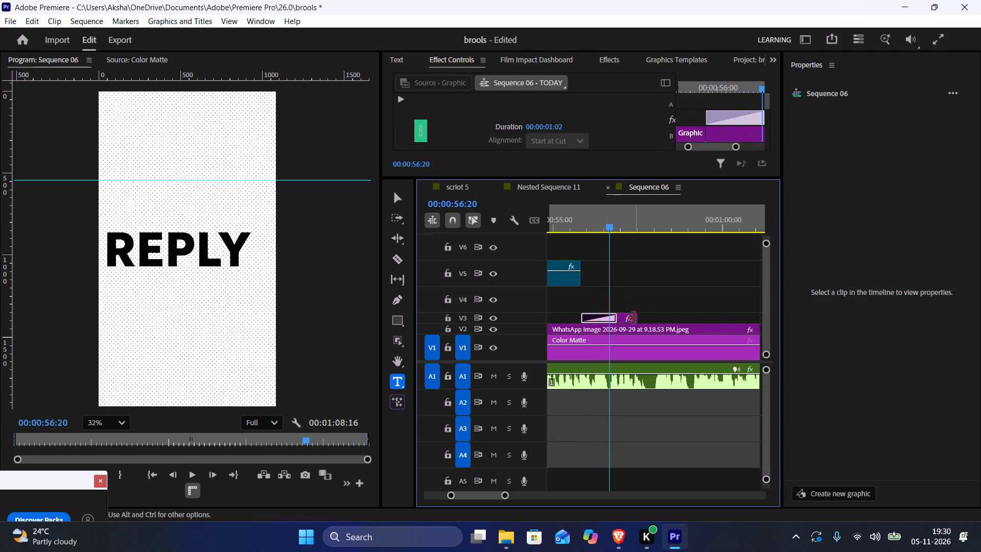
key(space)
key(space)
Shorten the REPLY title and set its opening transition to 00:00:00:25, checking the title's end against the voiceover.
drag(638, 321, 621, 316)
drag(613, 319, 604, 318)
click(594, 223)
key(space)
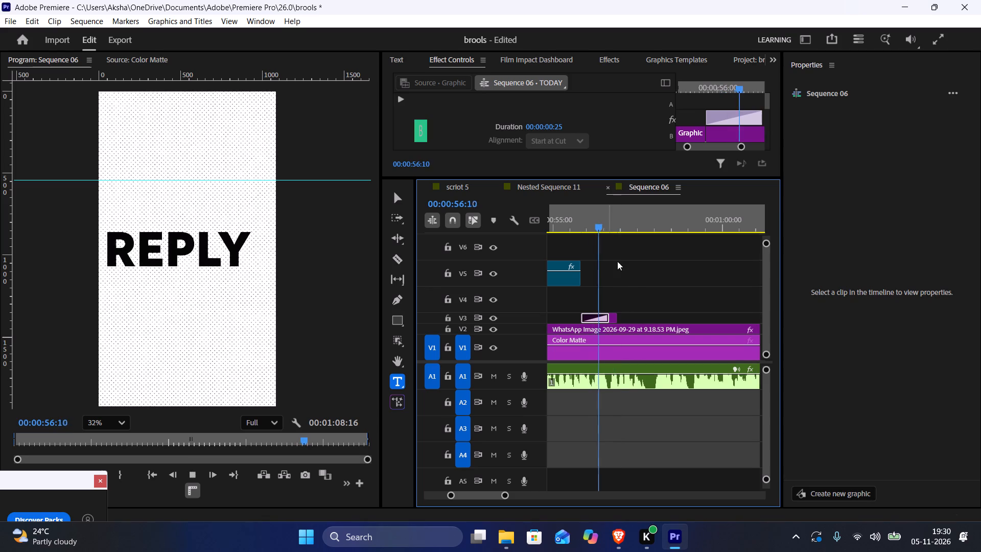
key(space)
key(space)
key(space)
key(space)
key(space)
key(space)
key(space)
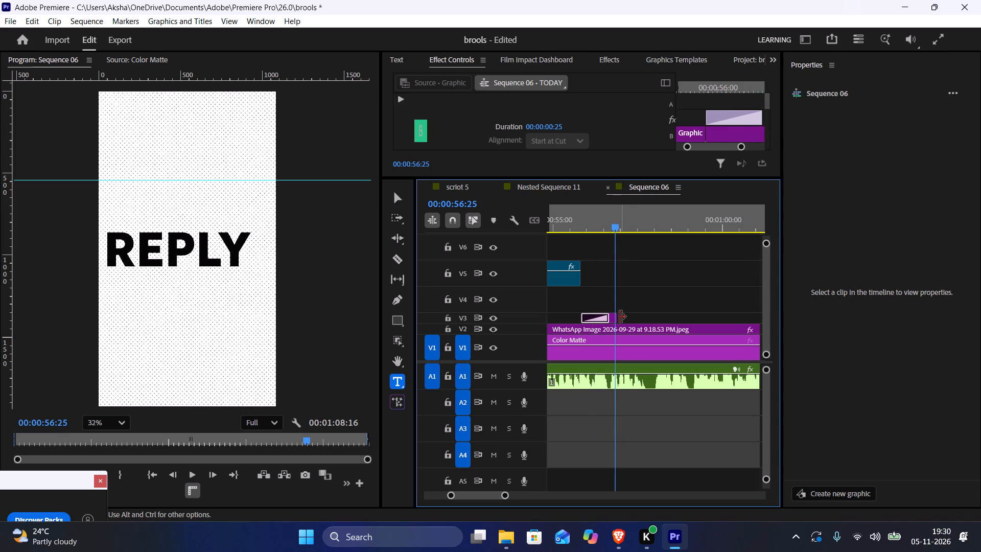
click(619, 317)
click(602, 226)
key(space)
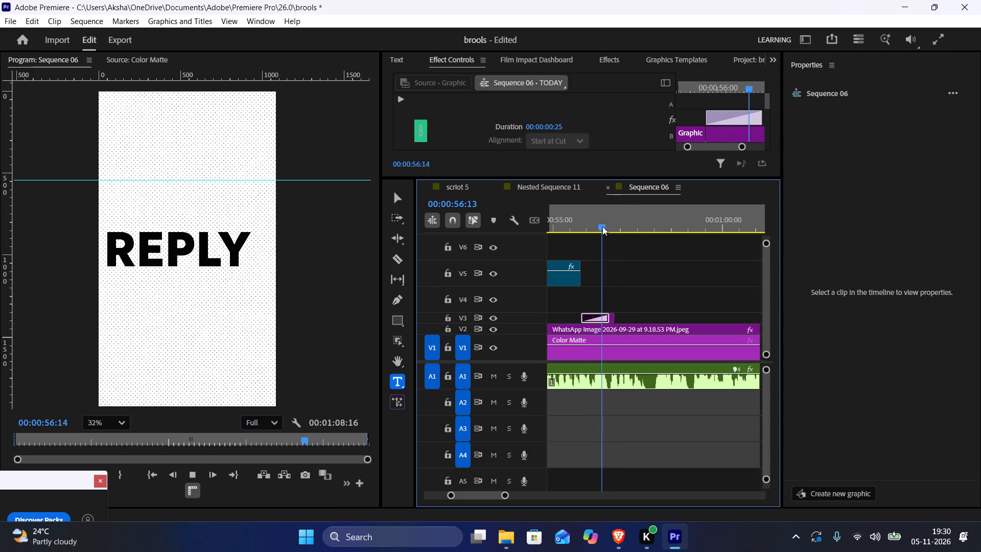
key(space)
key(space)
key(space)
Set the REPLY title's opening transition to 00:00:00:17, trim the title's end to just after it, and play the result.
drag(602, 226, 619, 233)
drag(609, 317, 605, 316)
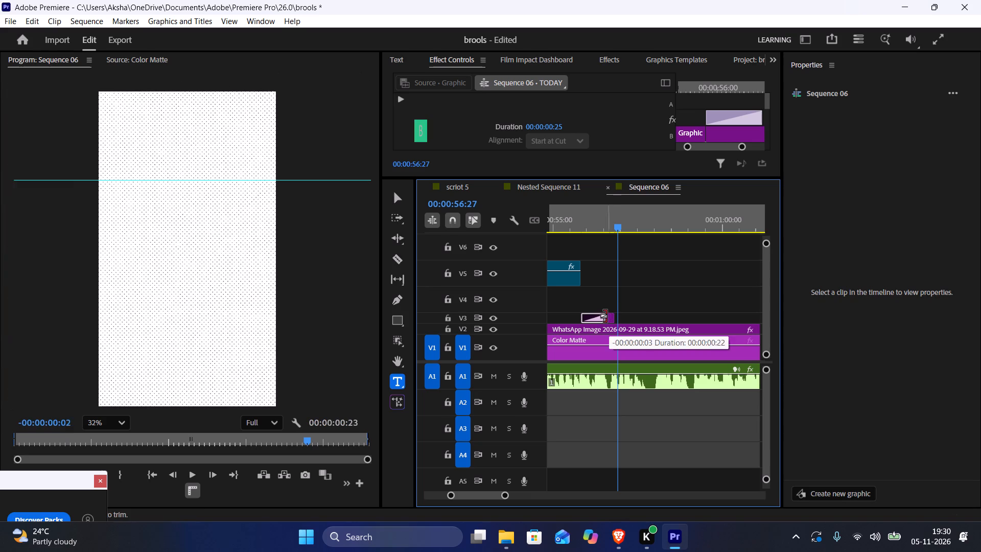
drag(605, 316, 600, 316)
drag(616, 317, 607, 316)
click(592, 208)
key(space)
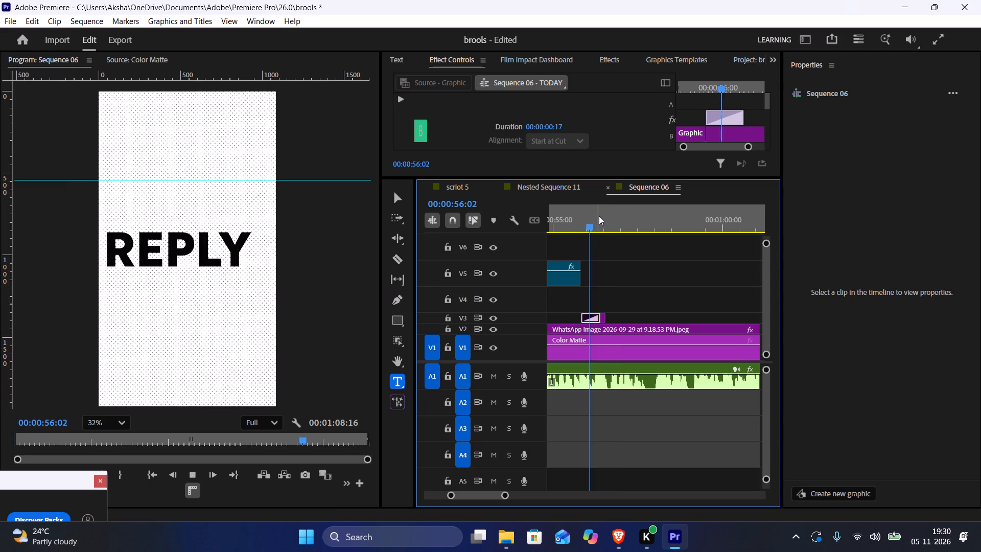
key(space)
Look through the scriot 5 sequence for a two-word red and black title to reuse after REPLY.
click(478, 190)
scroll(536, 254, up, 5)
alt+scroll(642, 315, down, 4)
scroll(638, 300, up, 6)
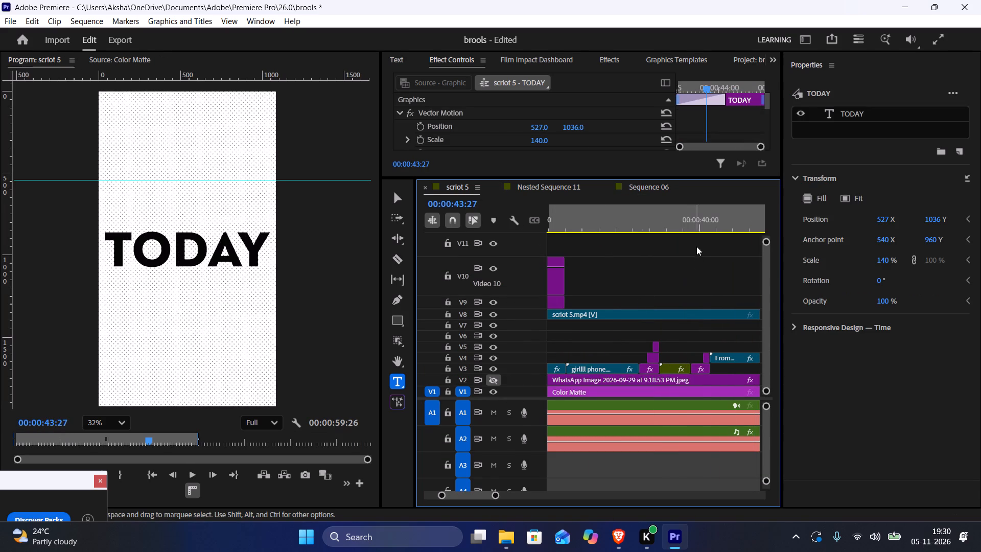
drag(693, 221, 708, 226)
scroll(665, 314, up, 2)
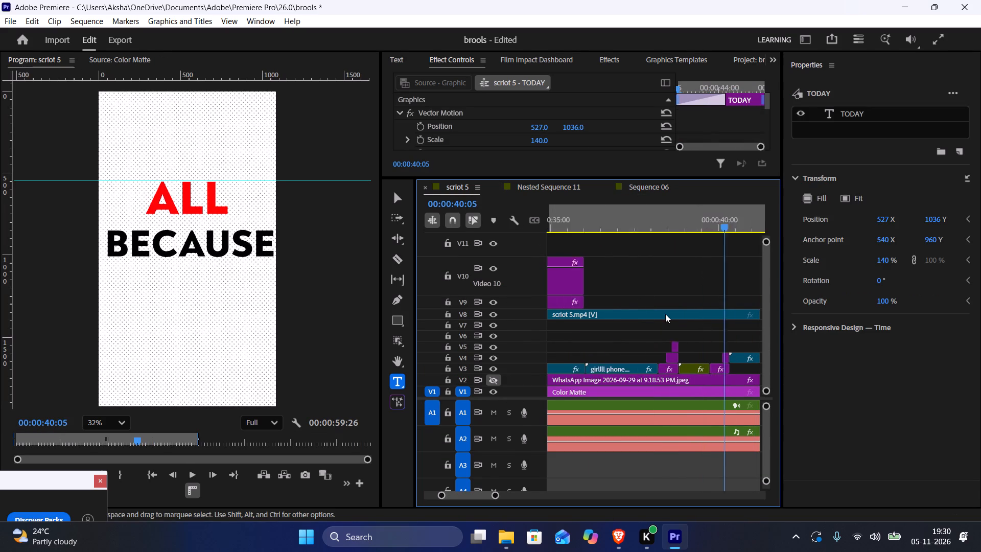
scroll(665, 314, up, 13)
scroll(656, 299, down, 2)
alt+scroll(649, 301, up, 7)
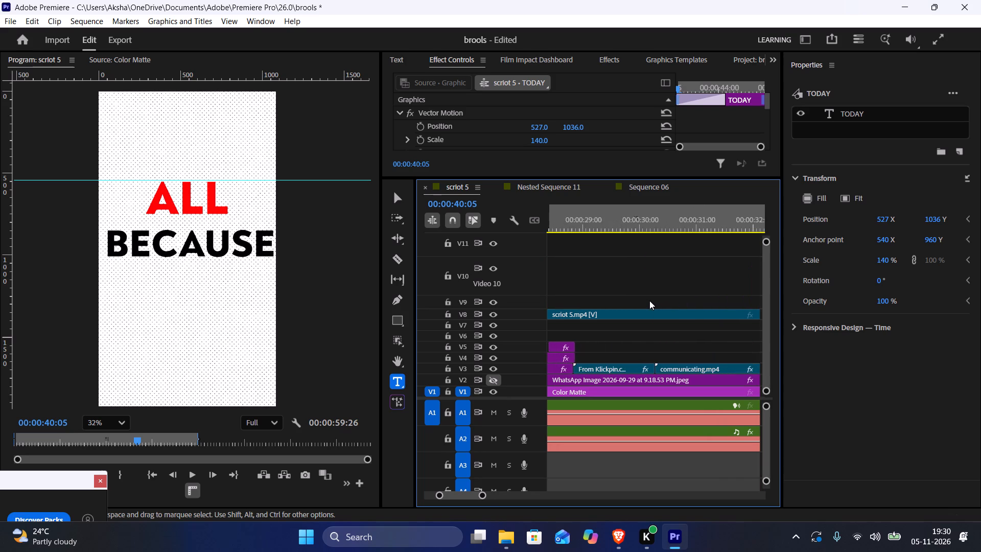
alt+scroll(649, 301, down, 5)
scroll(649, 301, up, 8)
alt+scroll(649, 301, down, 7)
scroll(649, 301, up, 7)
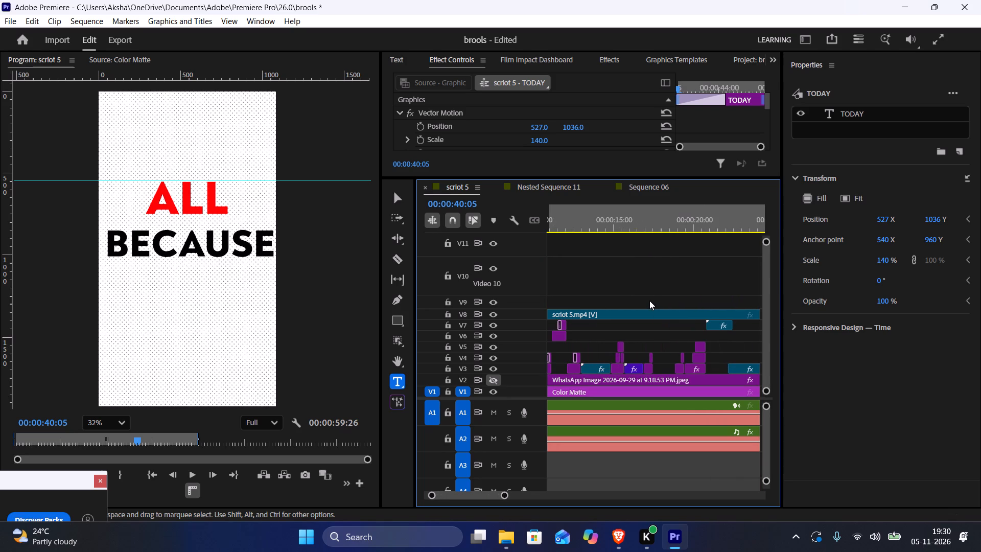
drag(670, 204, 684, 214)
click(683, 215)
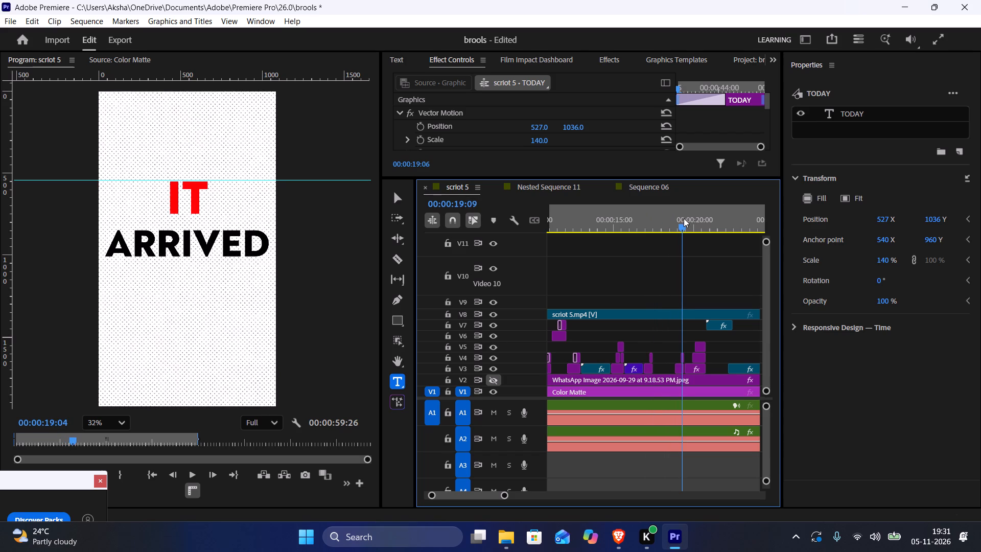
Copy the IT and ARRIVED titles from scriot 5 and paste them into Sequence 06 at 00:00:56:18, directly after REPLY.
drag(670, 346, 682, 370)
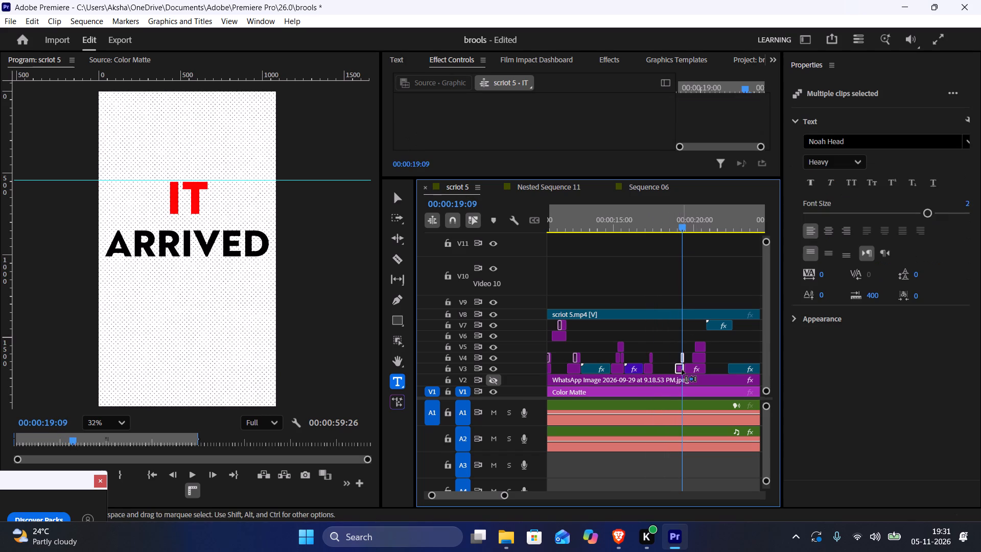
key(ctrl+c)
click(650, 186)
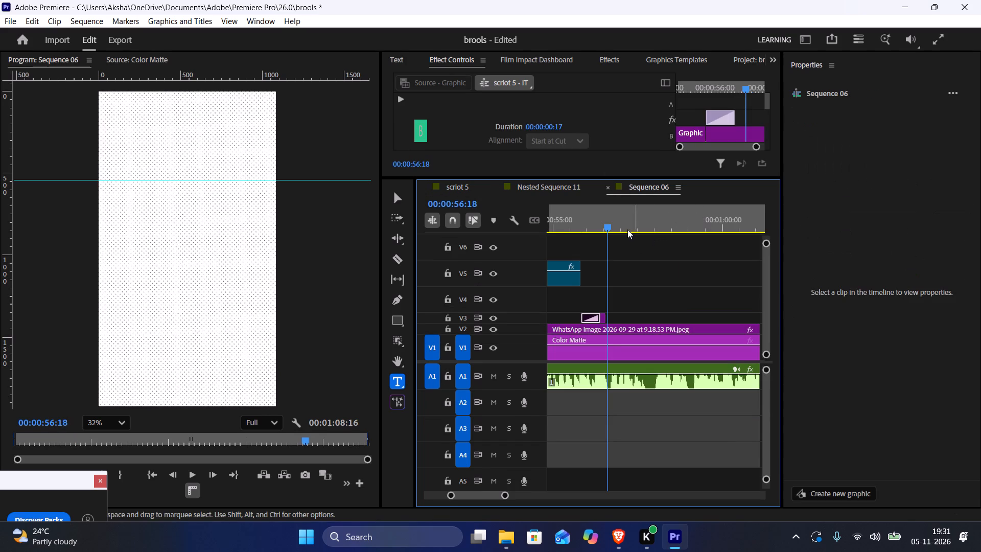
click(610, 212)
key(ctrl+v)
Play the pasted title pair against the voiceover and change the red IT title's text to AND.
click(609, 211)
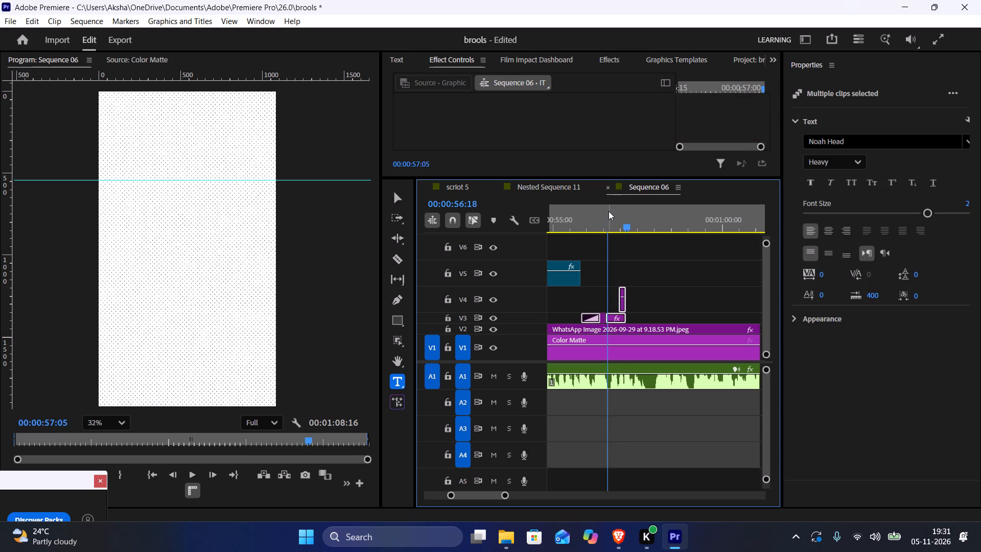
key(space)
key(space)
double_click(185, 193)
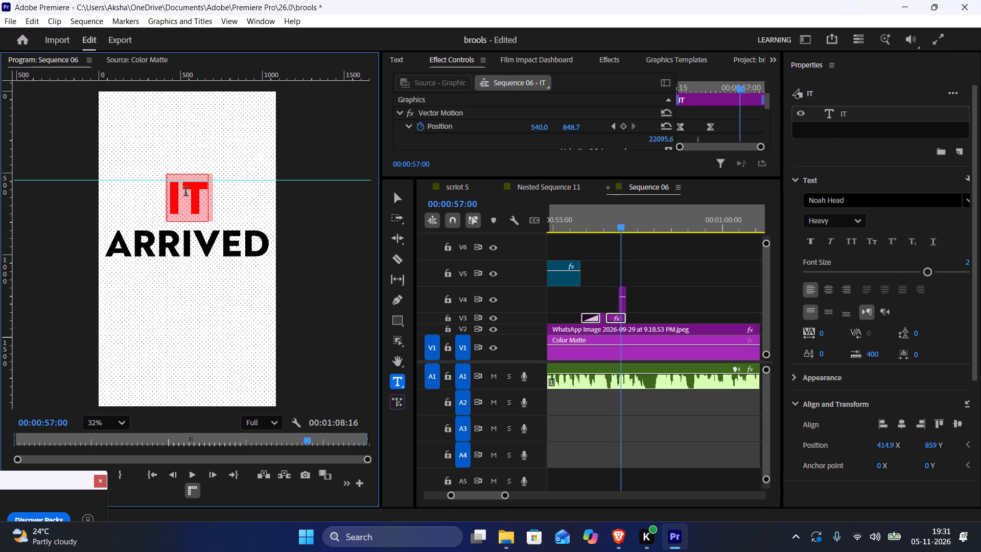
text(AND)
Change the black ARRIVED title's text to A.
double_click(181, 235)
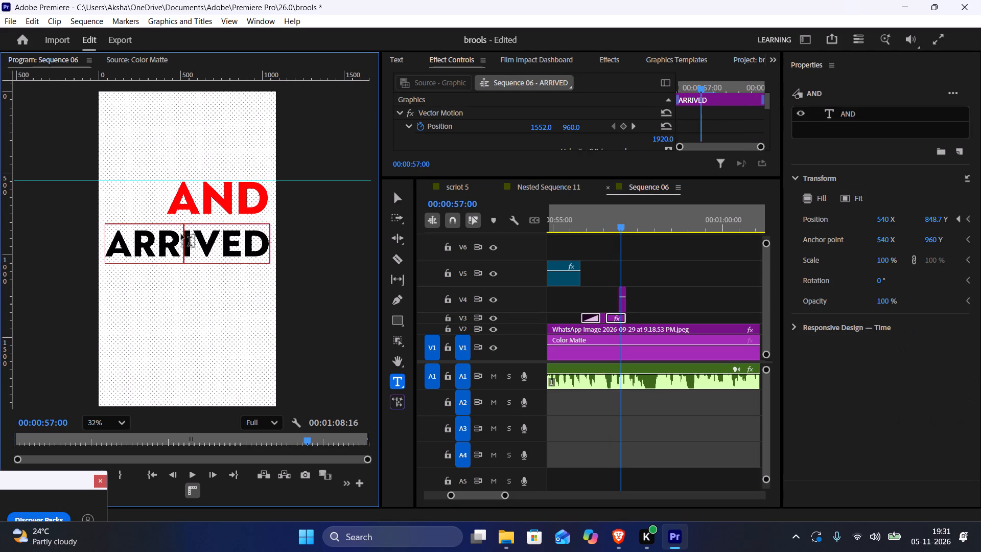
key(shift+a)
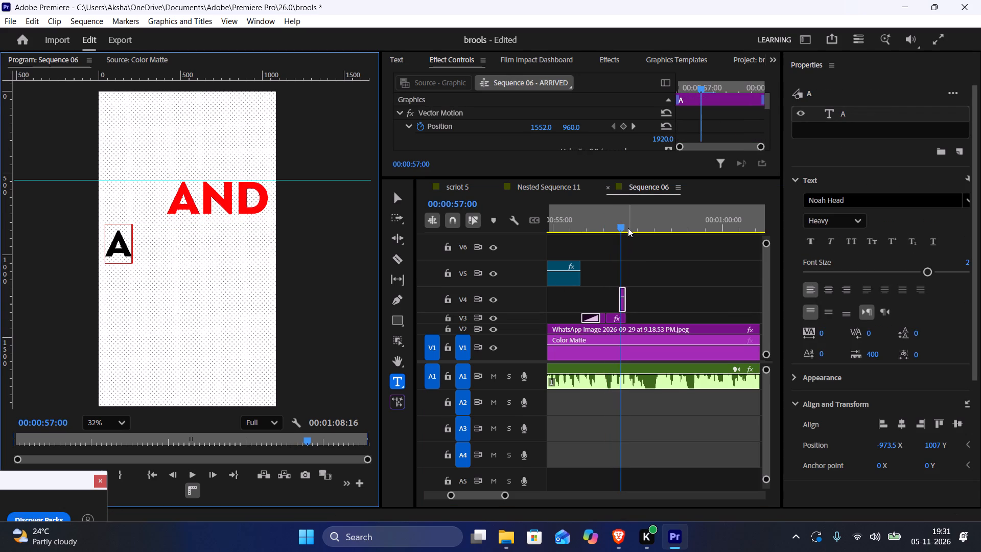
Copy the REPLY title and paste it on V3 directly after the AND and A titles.
drag(628, 225, 634, 228)
click(603, 319)
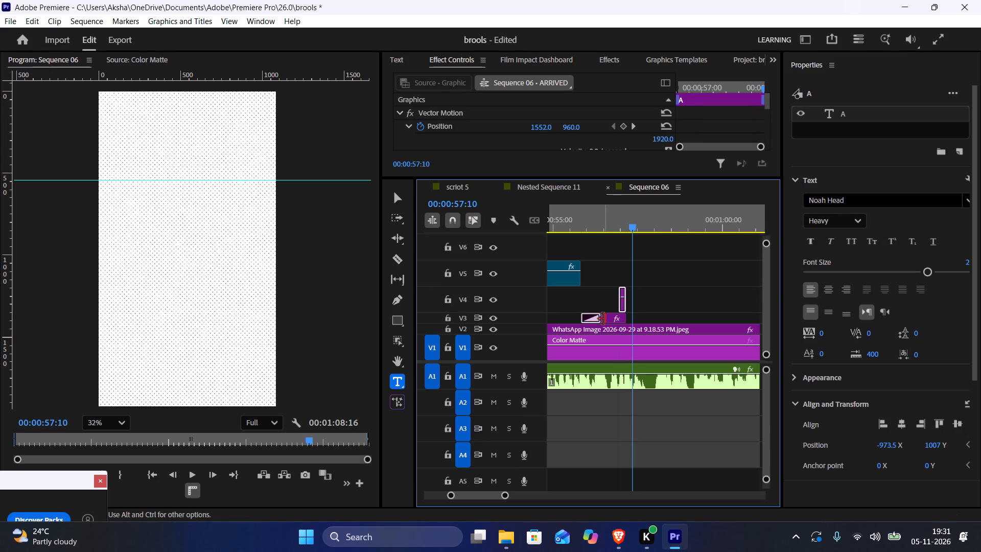
alt+scroll(604, 319, up, 10)
click(620, 319)
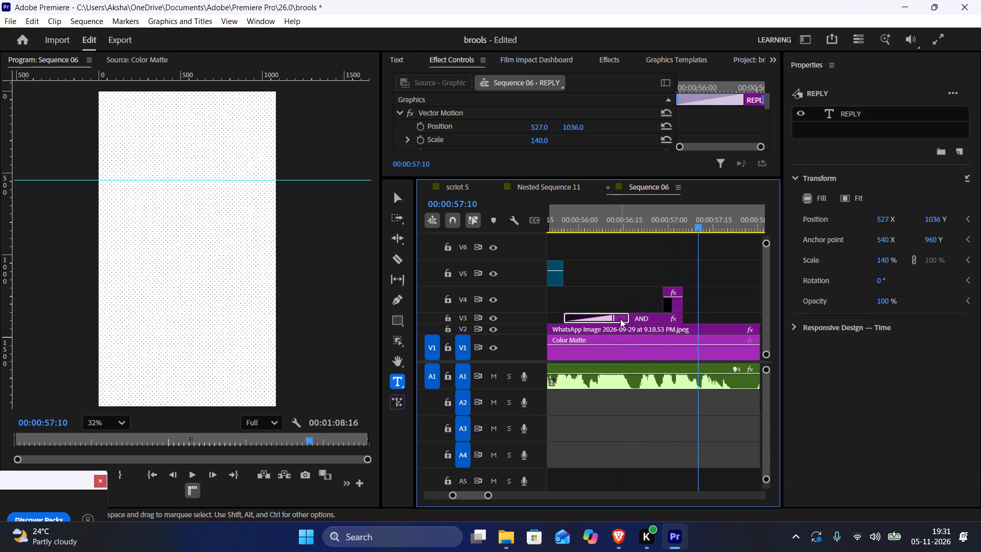
key(ctrl+c)
click(684, 226)
key(ctrl+v)
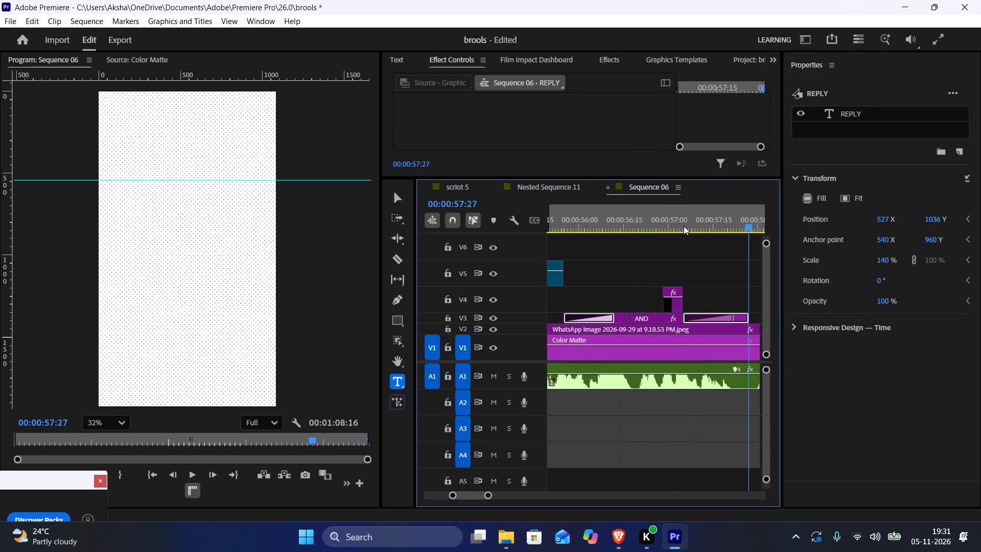
click(684, 226)
Change the pasted REPLY title's text to CHARGEBACK.
click(738, 319)
click(732, 214)
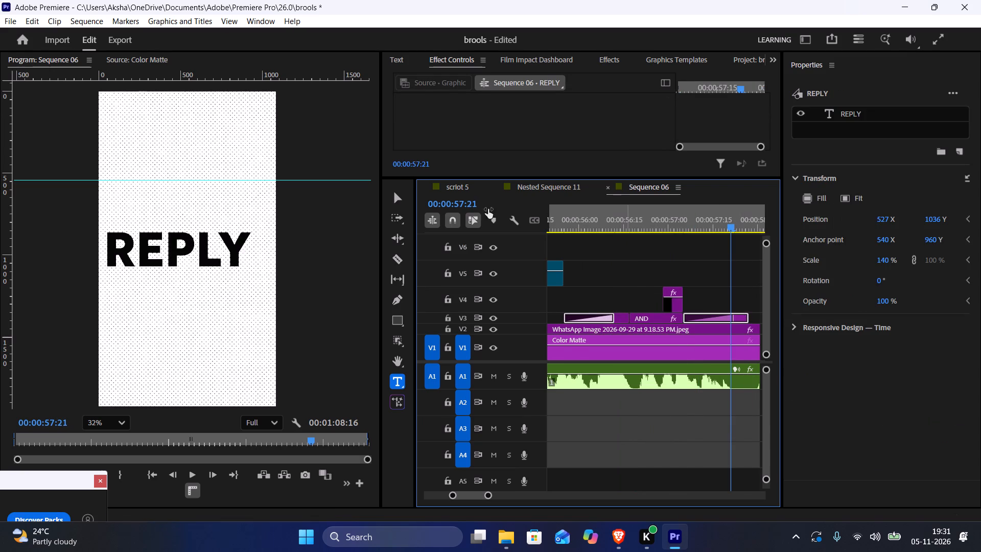
double_click(230, 248)
key(shift+c)
text(HA)
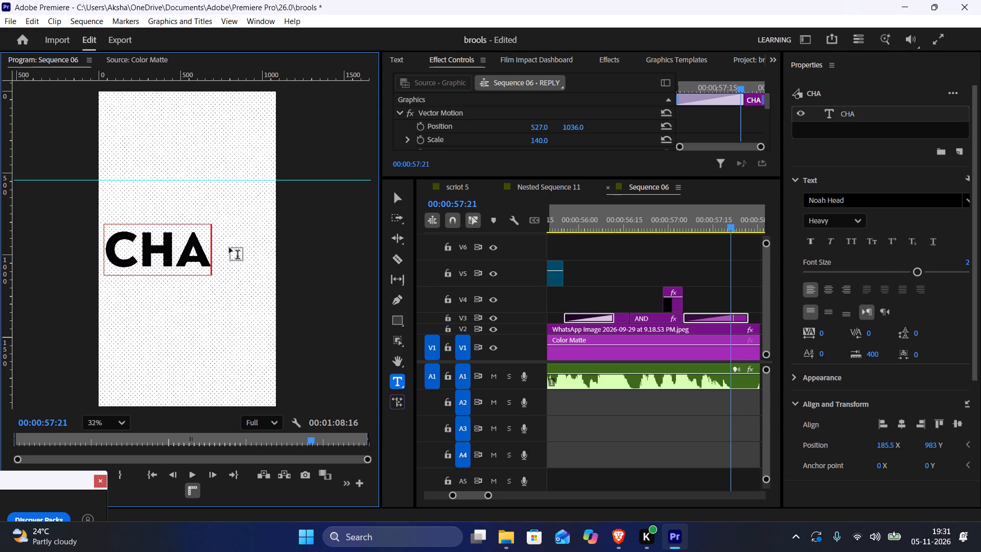
key(shift+r)
text(GE)
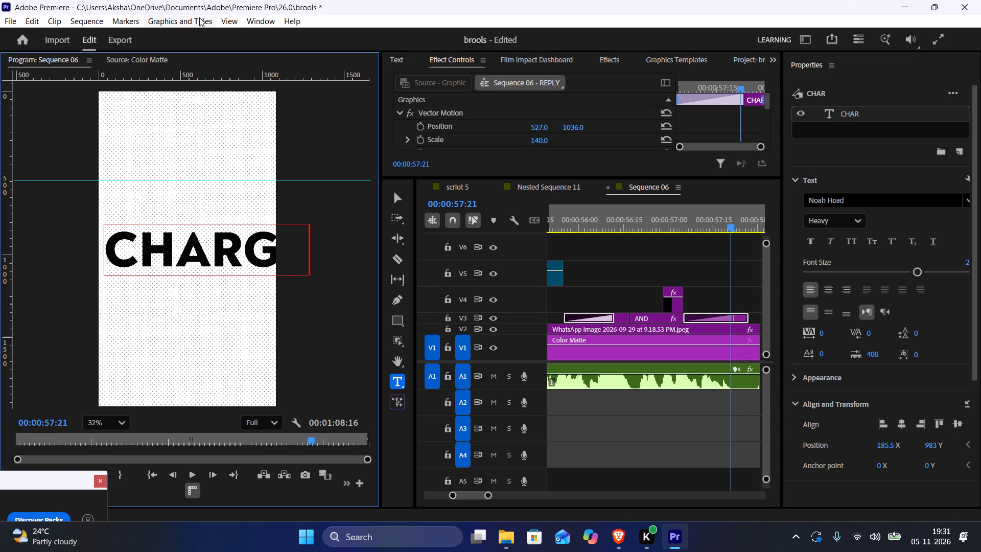
text(BACK)
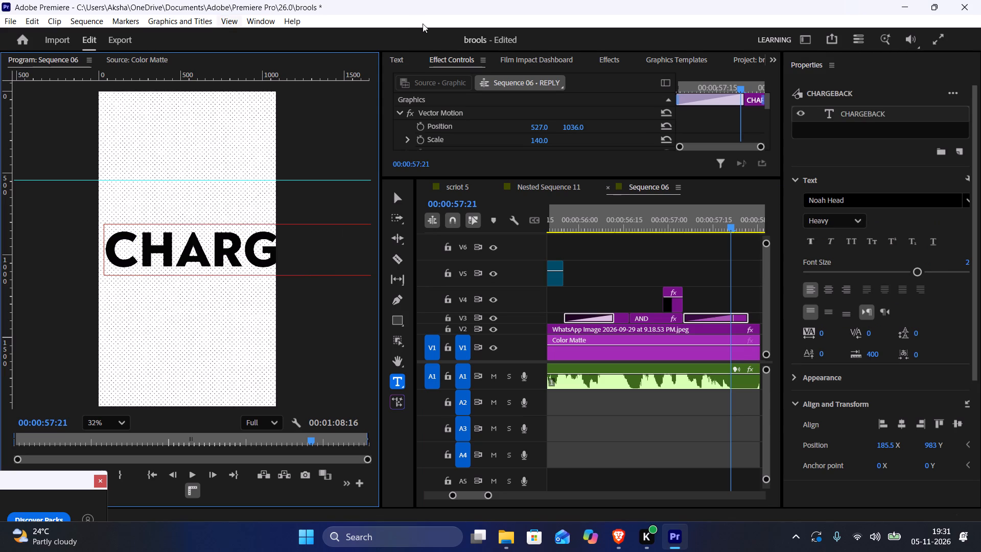
Scale the CHARGEBACK text to 40% and center it horizontally in the frame.
scroll(876, 453, down, 2)
drag(886, 461, 857, 460)
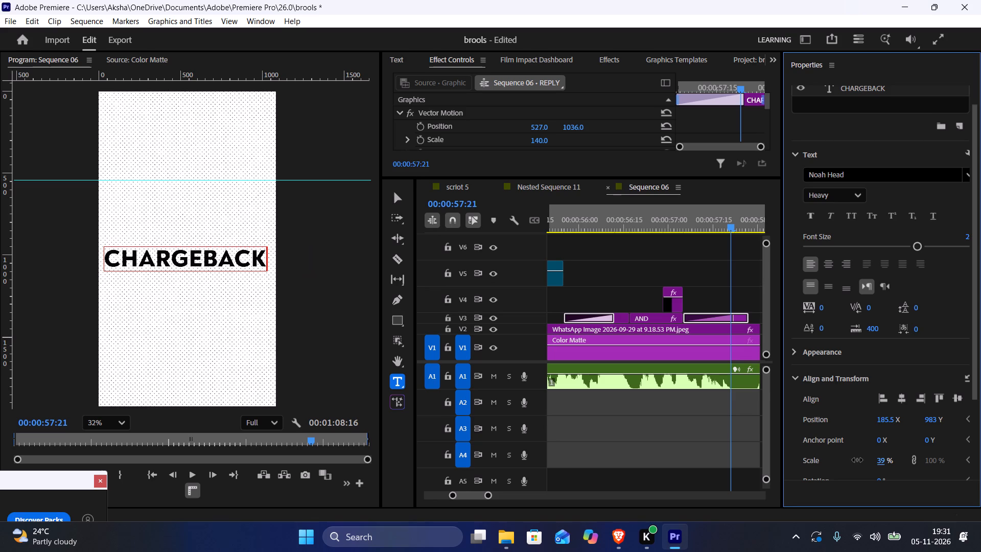
drag(857, 460, 854, 458)
triple_click(902, 399)
triple_click(902, 399)
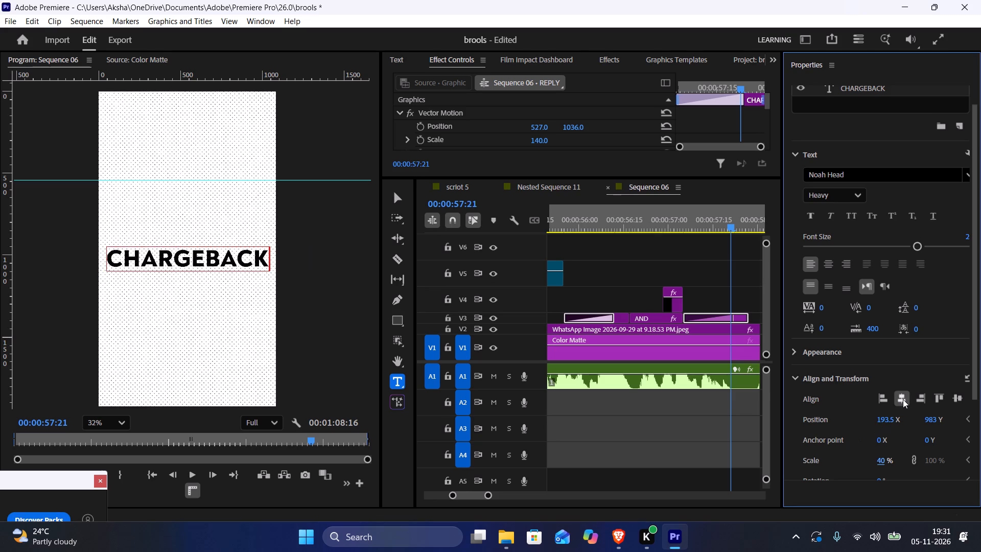
click(903, 399)
Play CHARGEBACK against the voiceover and extend the title's end to about 00:00:58:01.
click(683, 230)
key(space)
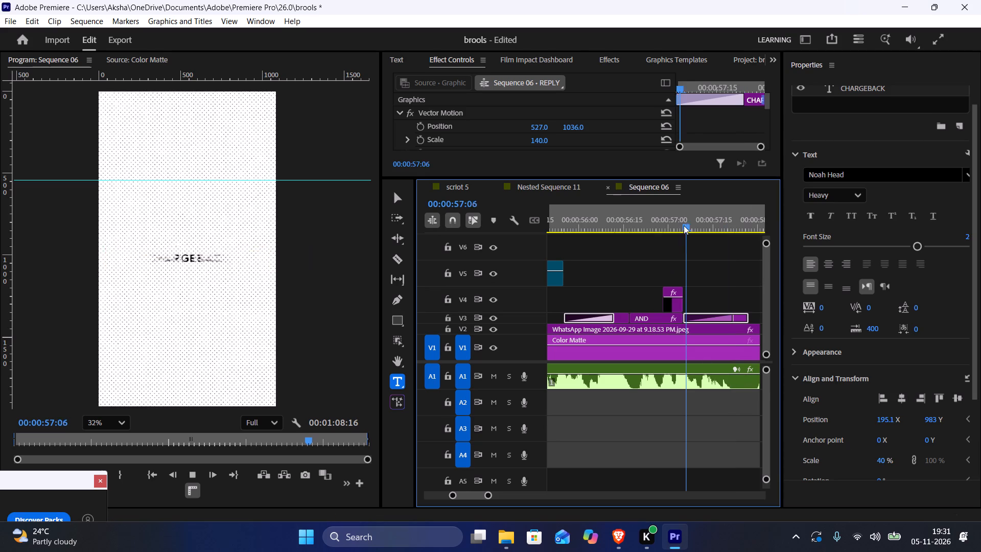
key(space)
scroll(656, 221, down, 6)
key(space)
key(space)
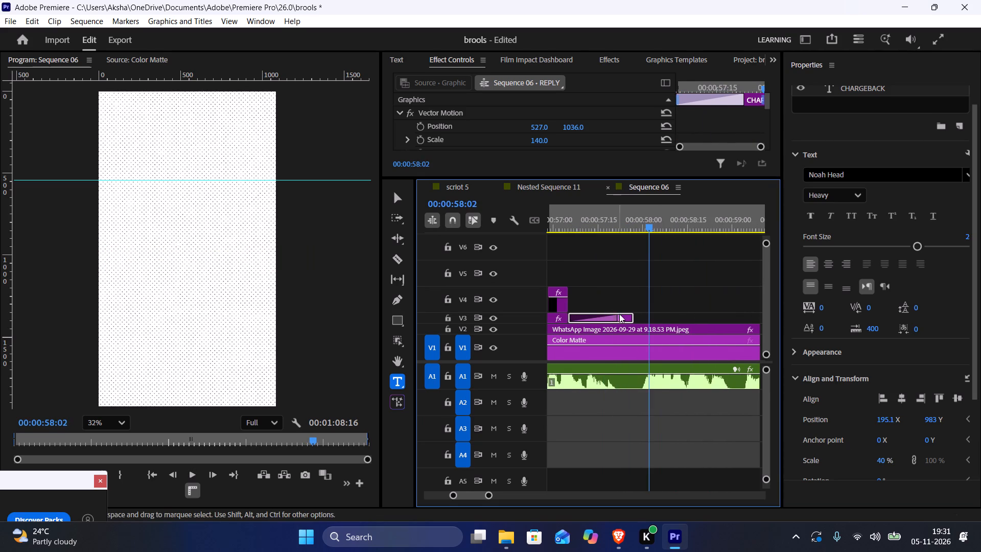
drag(632, 315, 644, 315)
click(644, 204)
key(space)
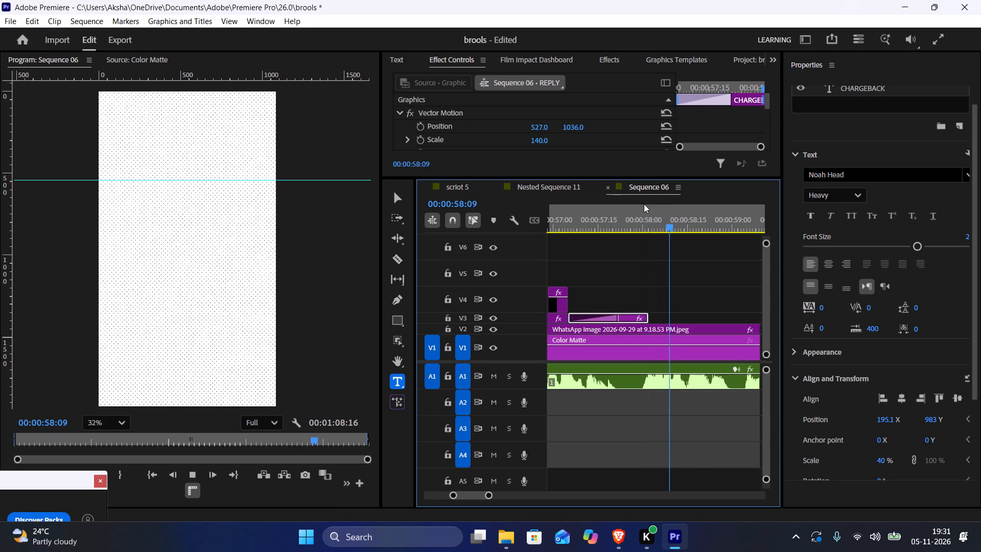
key(space)
drag(650, 216, 633, 213)
key(space)
key(space)
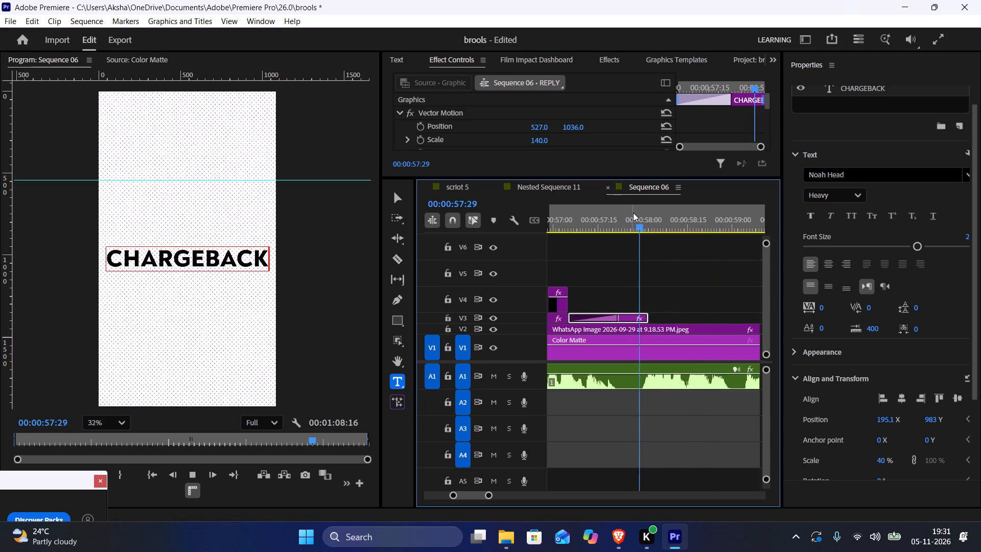
key(space)
key(space)
Scrub the voiceover after CHARGEBACK and look back along Sequence 06 for a multi-word title group to reuse.
drag(637, 228, 687, 244)
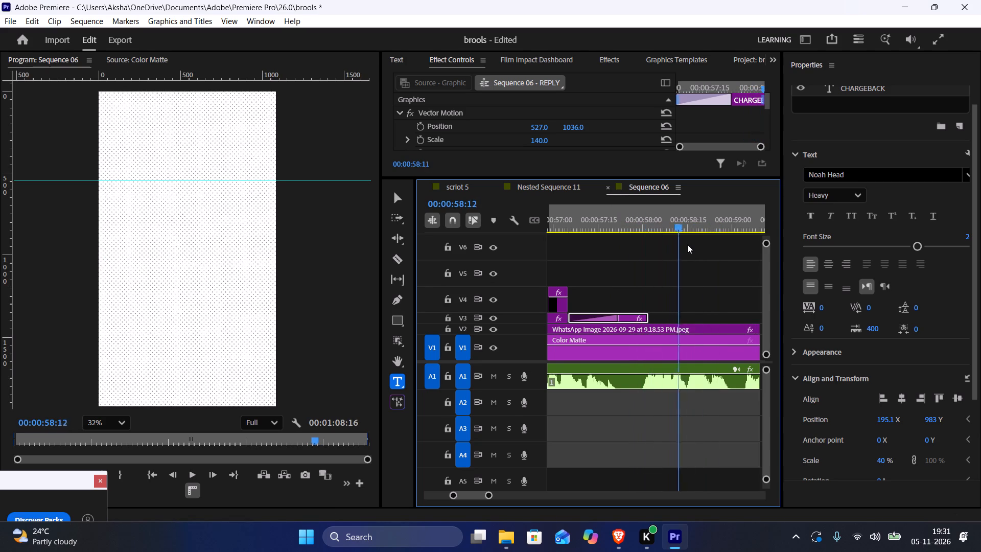
drag(687, 244, 693, 246)
scroll(700, 286, down, 10)
scroll(684, 287, up, 9)
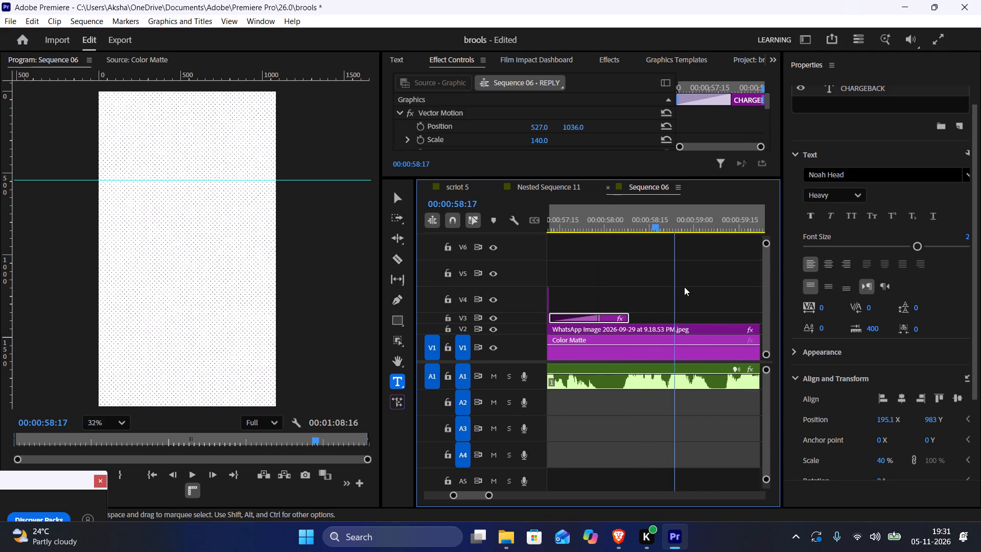
drag(623, 226, 657, 265)
scroll(653, 296, up, 3)
alt+scroll(653, 296, down, 6)
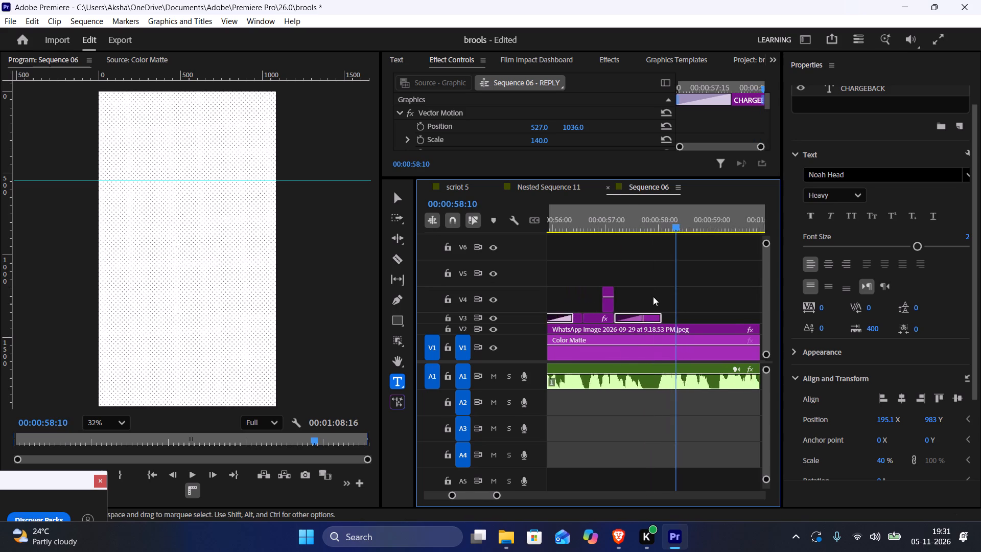
scroll(653, 296, up, 9)
alt+scroll(653, 296, down, 6)
scroll(653, 297, up, 8)
alt+scroll(653, 297, down, 6)
scroll(653, 297, up, 7)
scroll(653, 297, down, 11)
alt+scroll(651, 297, up, 14)
alt+scroll(614, 272, up, 7)
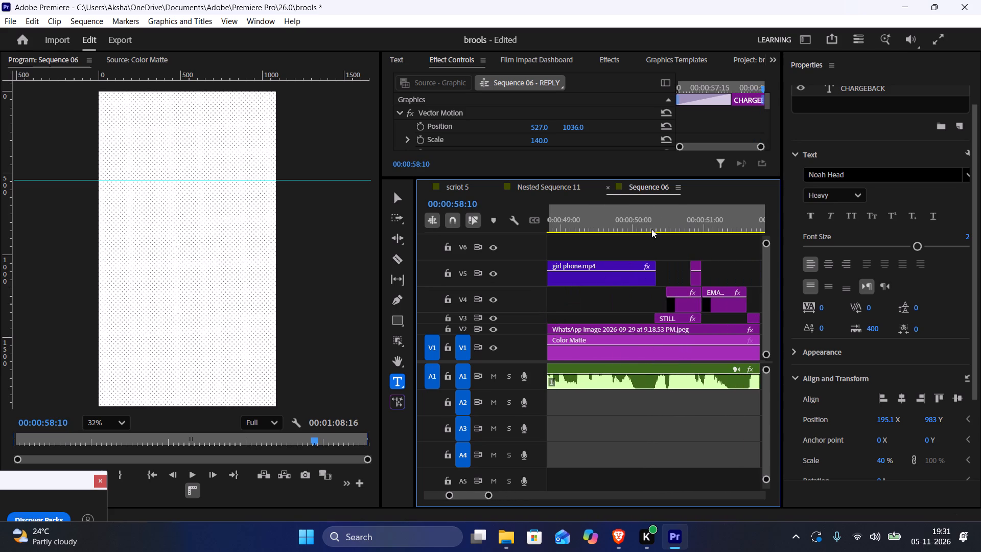
Copy the STILL title group near 00:00:51:00 and paste it at 00:00:58:02, directly after CHARGEBACK.
drag(675, 243, 712, 316)
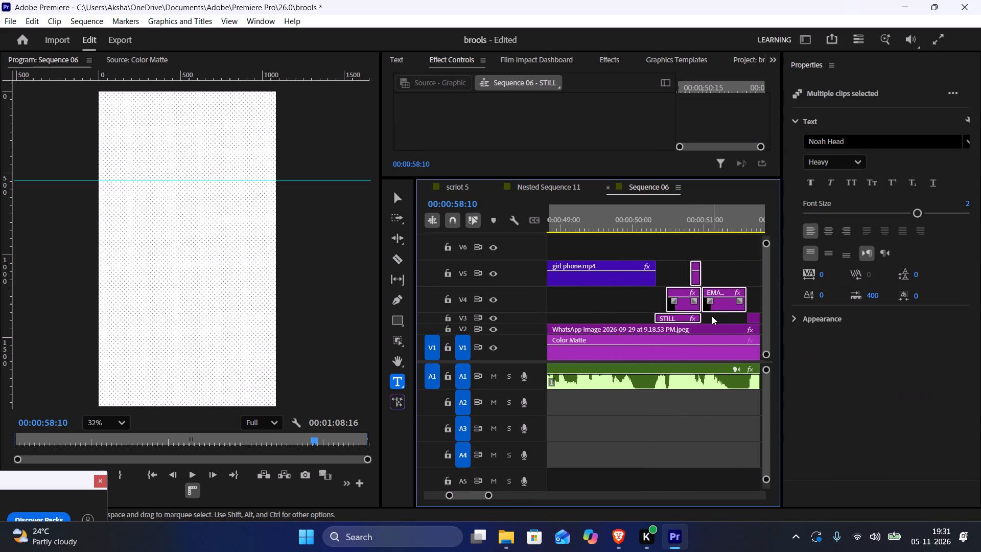
key(ctrl+c)
scroll(719, 316, down, 20)
scroll(719, 316, down, 9)
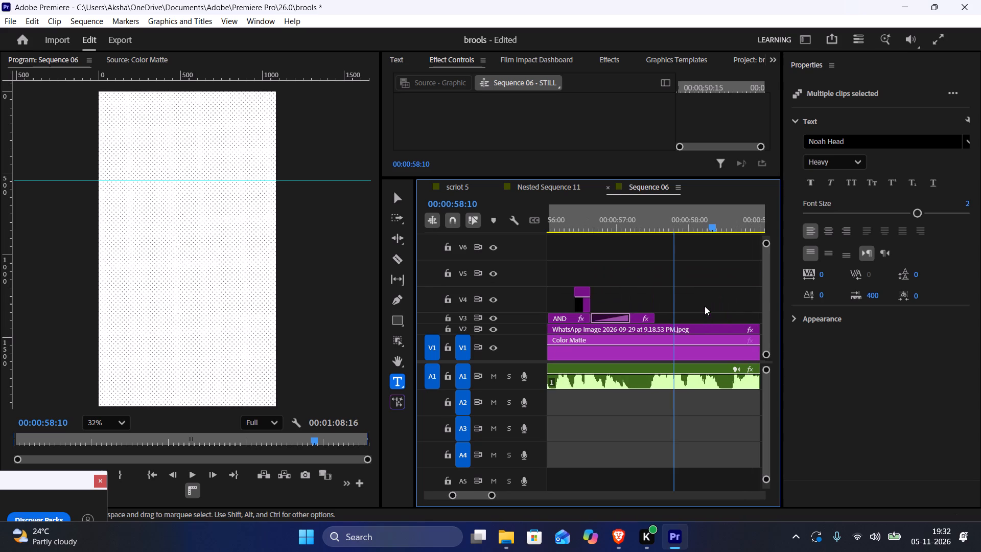
drag(670, 220, 655, 216)
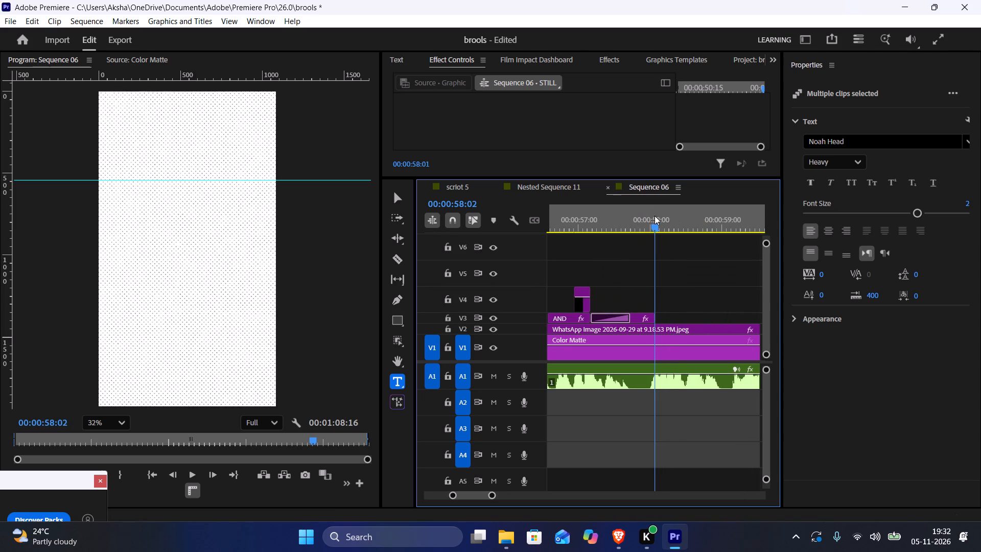
key(ctrl+v)
Play the pasted titles and change the red STILL text to SET and the black ON text to IT.
click(665, 210)
key(space)
key(space)
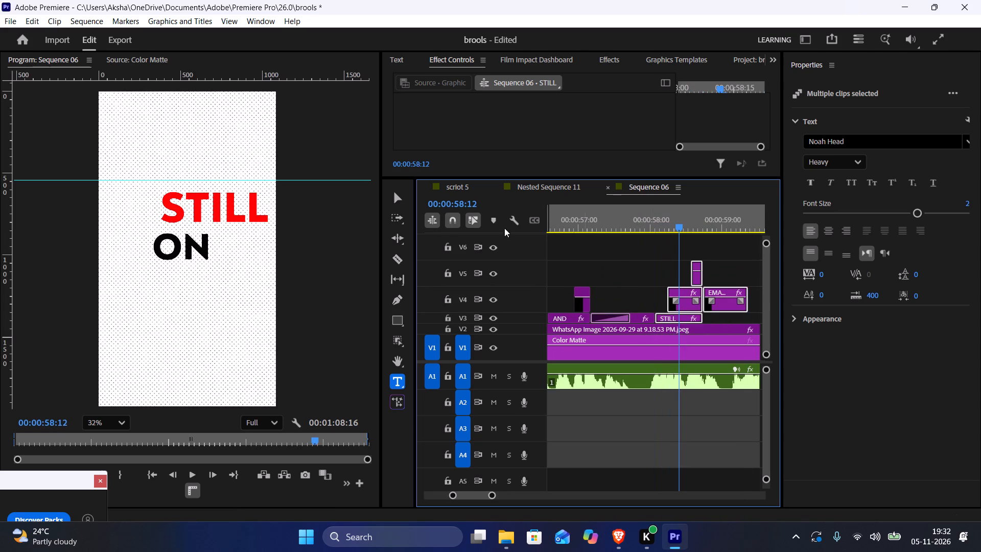
double_click(211, 213)
text(SET)
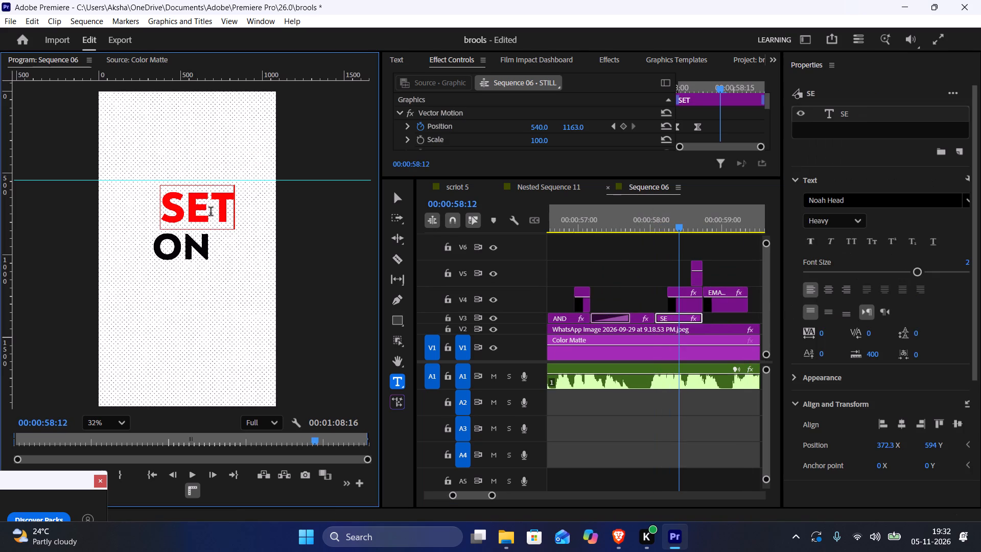
double_click(194, 240)
text(IT)
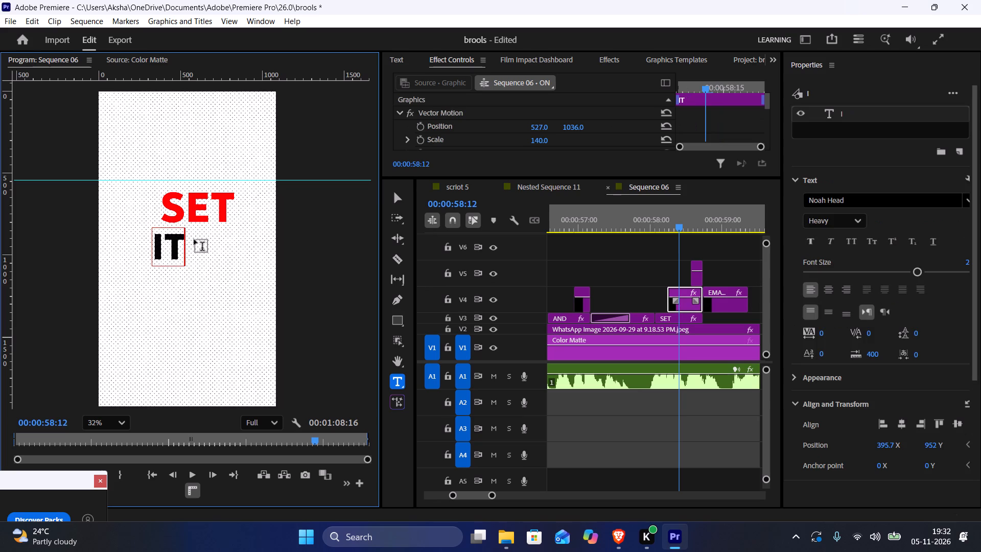
Play SET IT against the voiceover and extend the start of the V5 title back to about 00:00:58:12.
drag(703, 217, 679, 208)
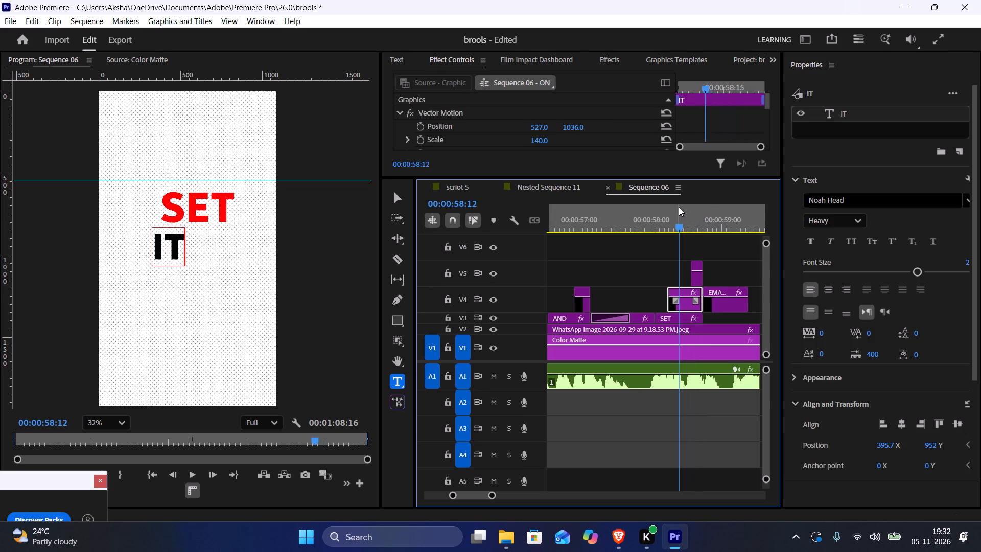
key(space)
key(space)
drag(689, 267, 676, 260)
click(674, 227)
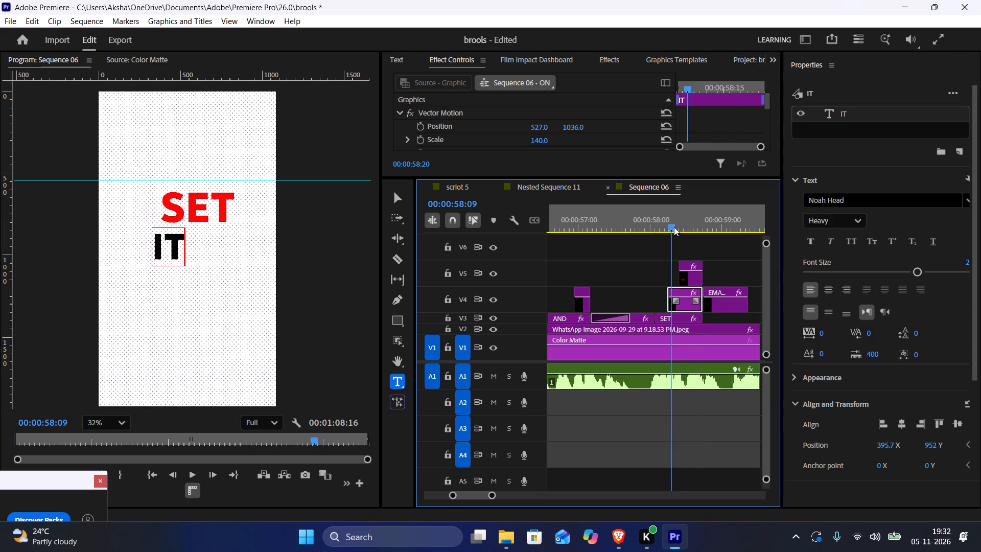
Play to where the red IT'S title shows and change its text to UP.
key(space)
key(space)
double_click(193, 290)
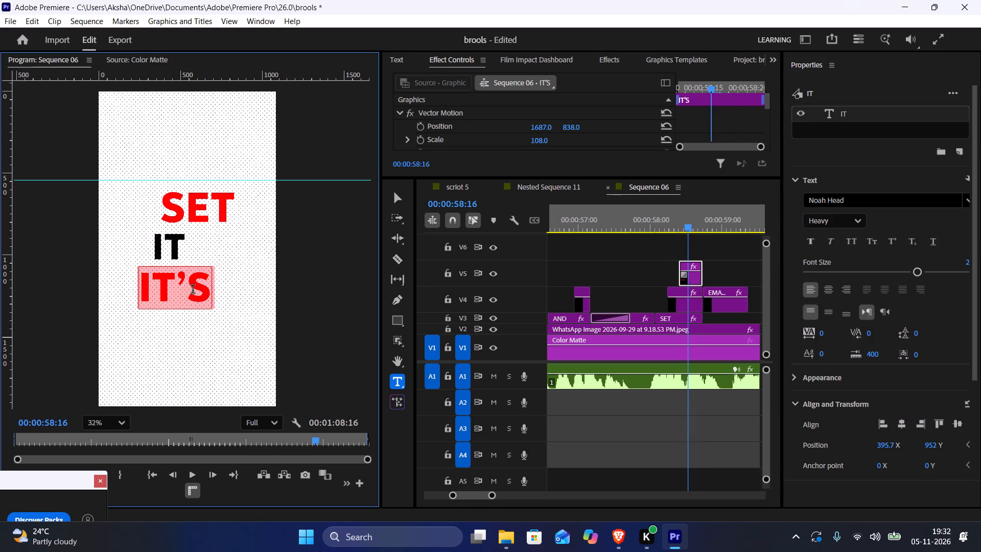
text(UP)
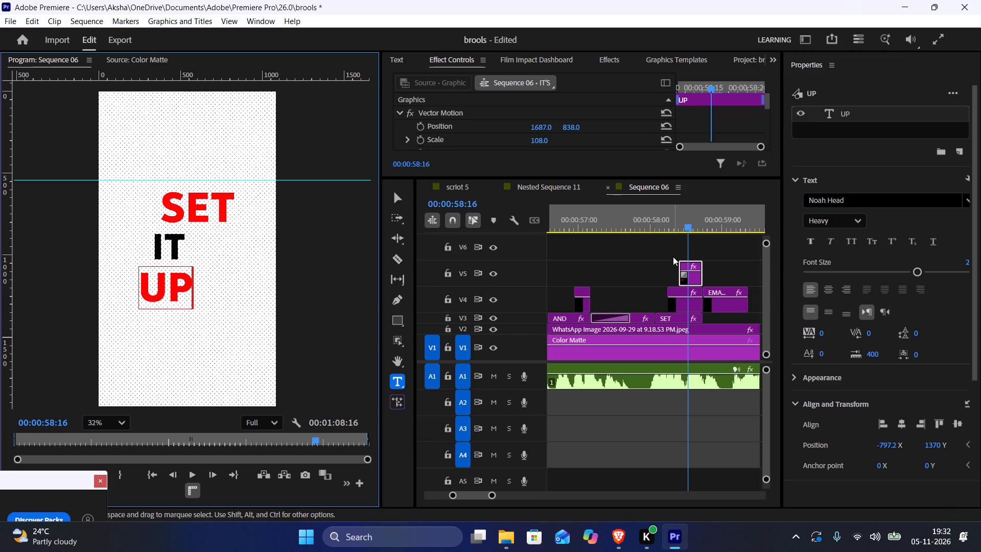
Play the SET IT UP titles against the voiceover and scrub to 00:00:58:19 to find where the phrase ends.
click(673, 257)
click(681, 224)
drag(680, 220, 668, 213)
key(space)
key(space)
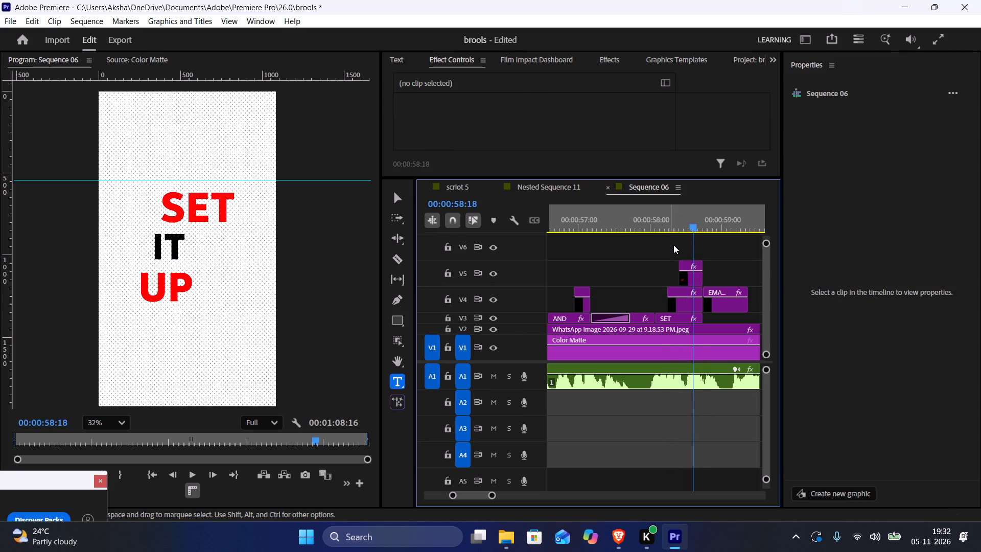
key(space)
key(space)
drag(688, 237, 693, 237)
drag(690, 225, 695, 227)
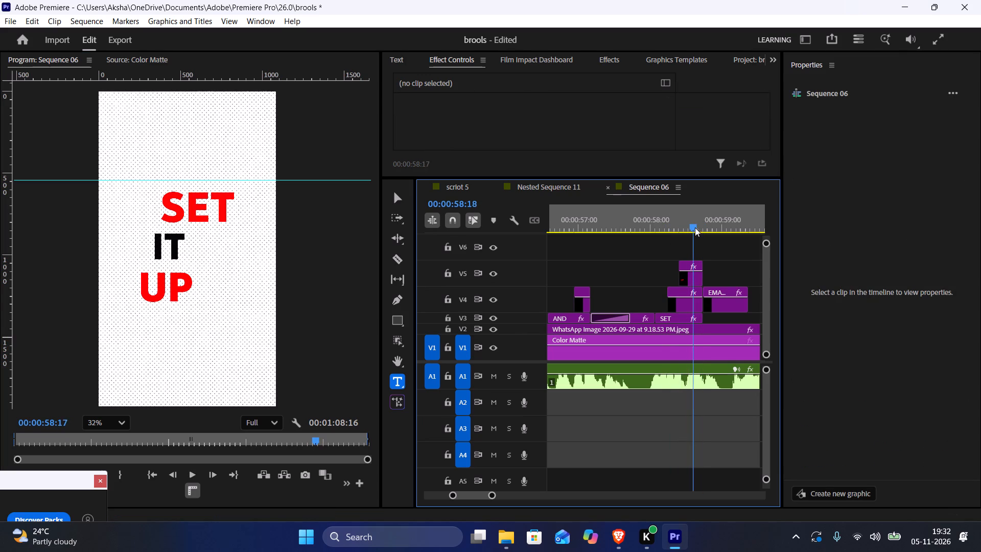
drag(695, 227, 697, 228)
Trim the ends of the three SET, IT and UP titles on V3 to V5 back to 00:00:58:19.
drag(705, 248, 659, 324)
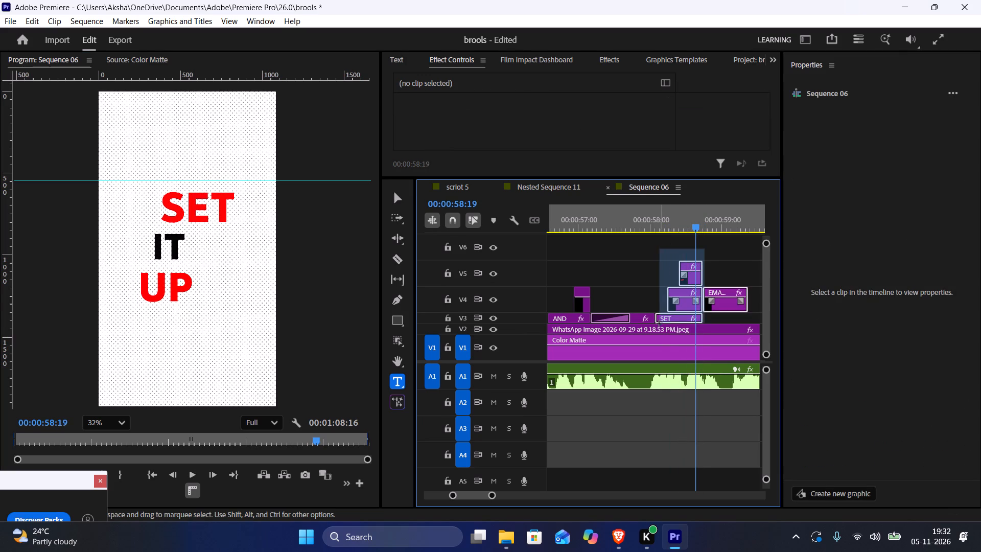
drag(659, 324, 665, 319)
shift+click(734, 308)
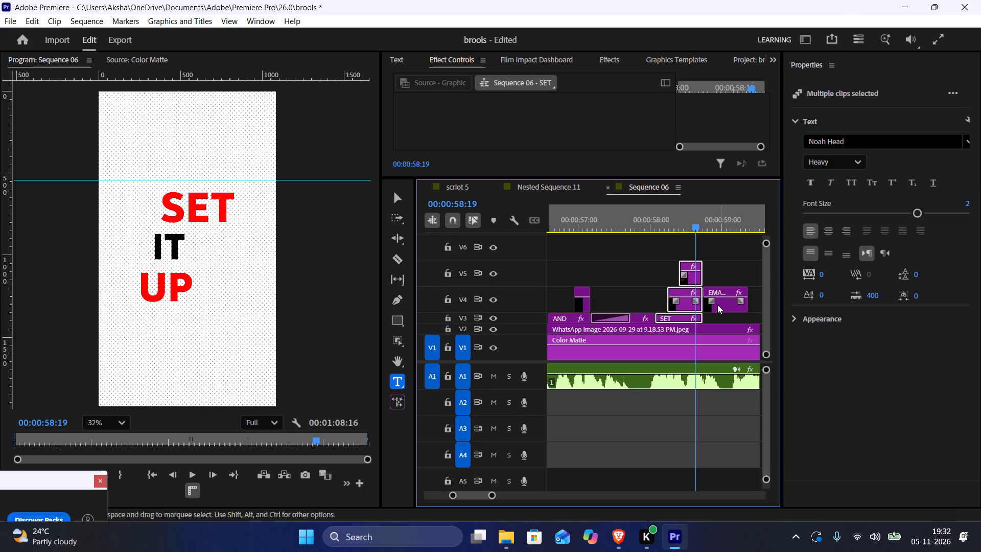
click(704, 293)
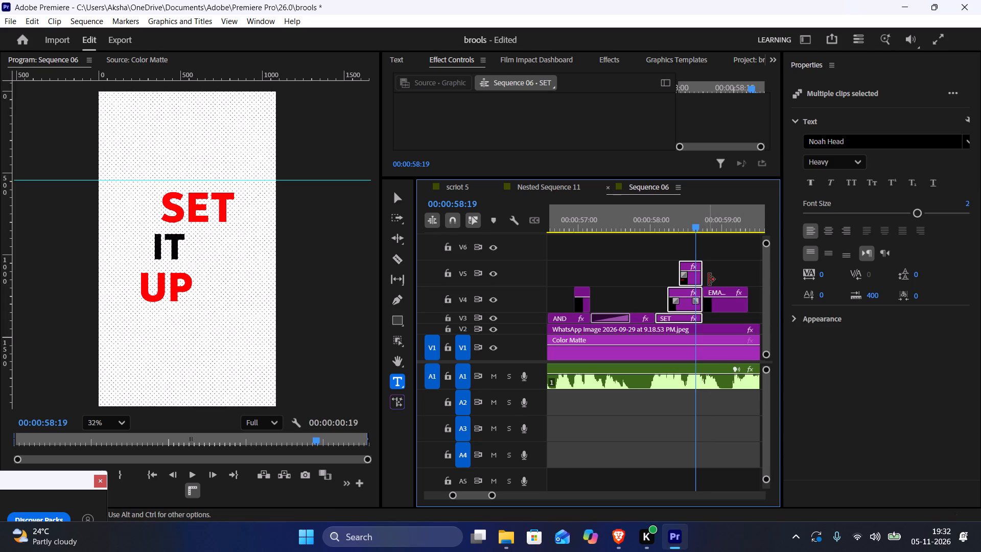
drag(705, 277, 698, 272)
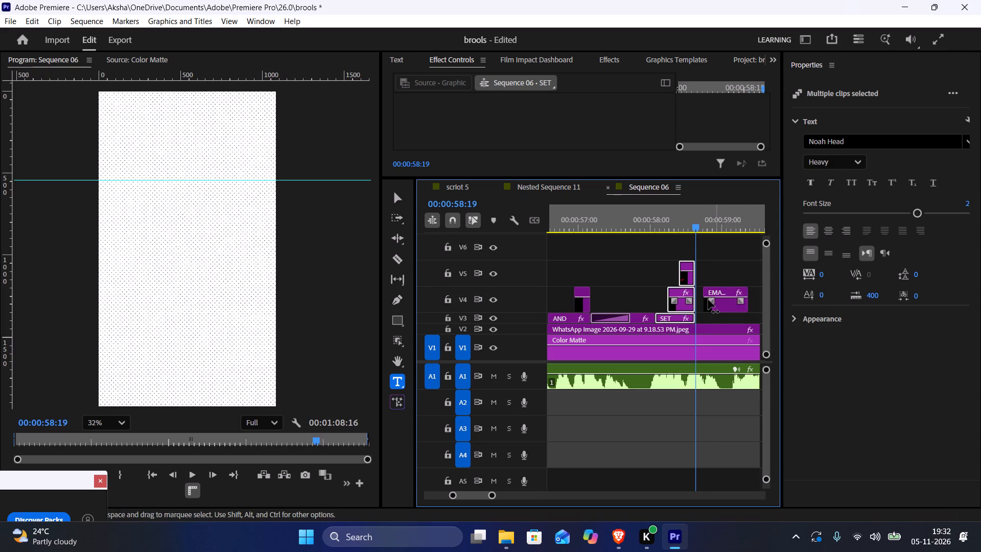
Move the EMAILS title on V4 to start at 00:00:58:19 and change its text to ONCE.
drag(717, 308, 710, 305)
double_click(717, 305)
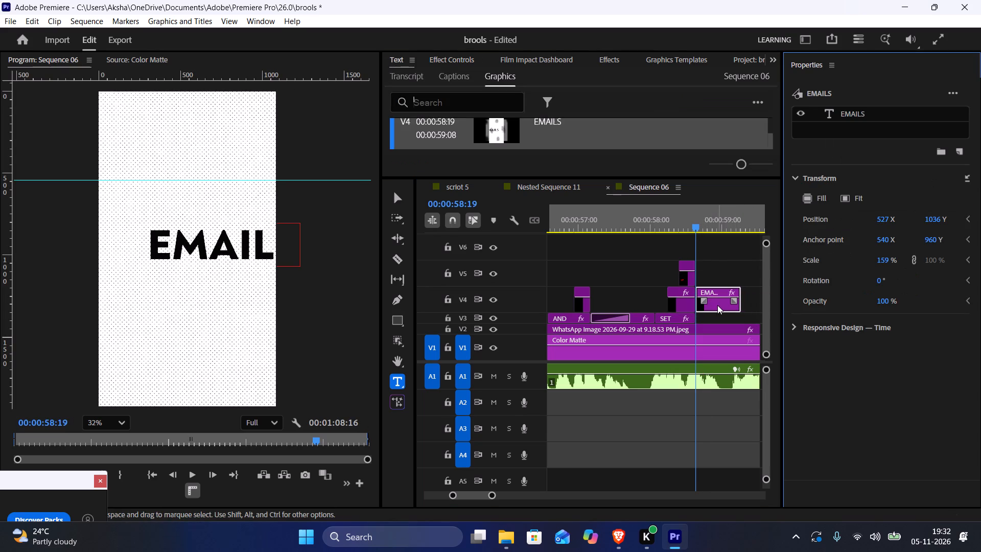
double_click(201, 257)
text(ONCE)
click(705, 261)
Play the ONCE title against the voiceover and trim its end to 00:00:59:06.
scroll(707, 261, down, 4)
key(space)
key(space)
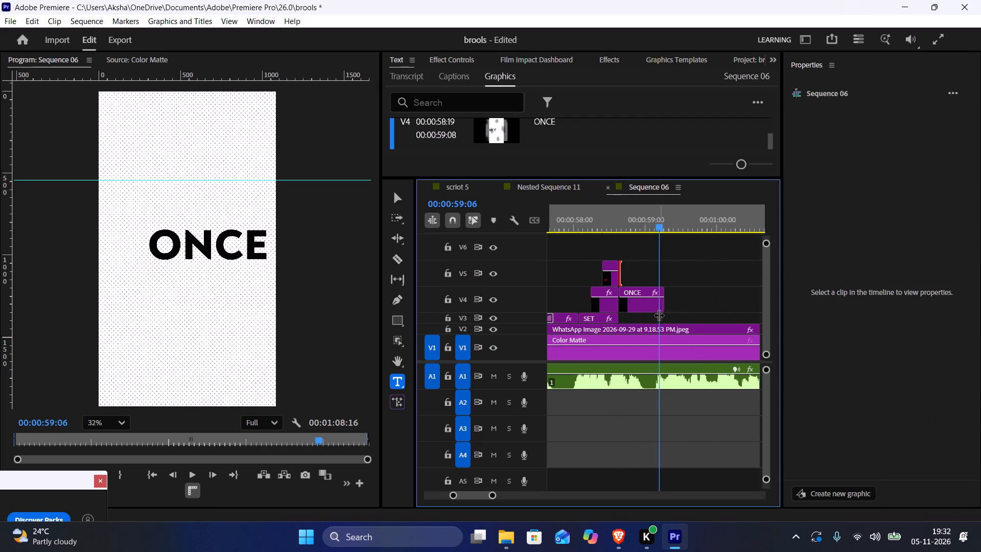
drag(666, 302, 656, 297)
Play the voiceover around and after the ONCE title to hear which phrase needs footage.
click(624, 232)
key(space)
click(629, 227)
key(space)
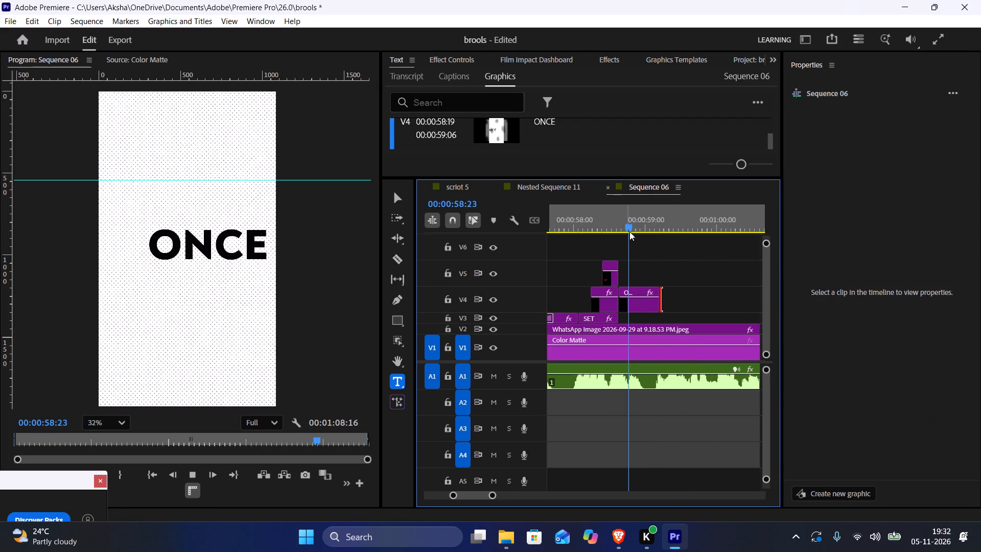
key(space)
key(space)
scroll(649, 247, down, 7)
key(space)
key(space)
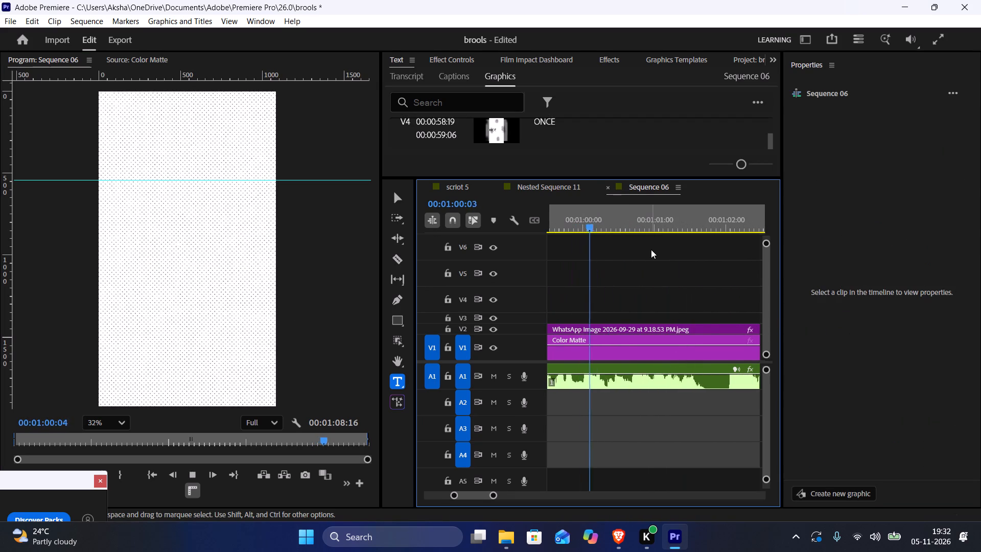
key(space)
scroll(650, 249, up, 4)
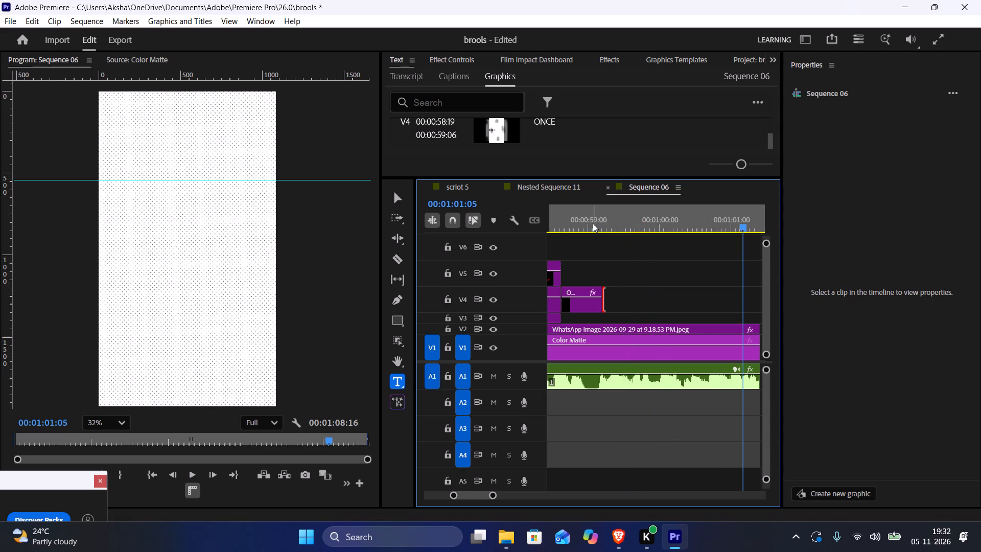
drag(592, 222, 603, 228)
key(space)
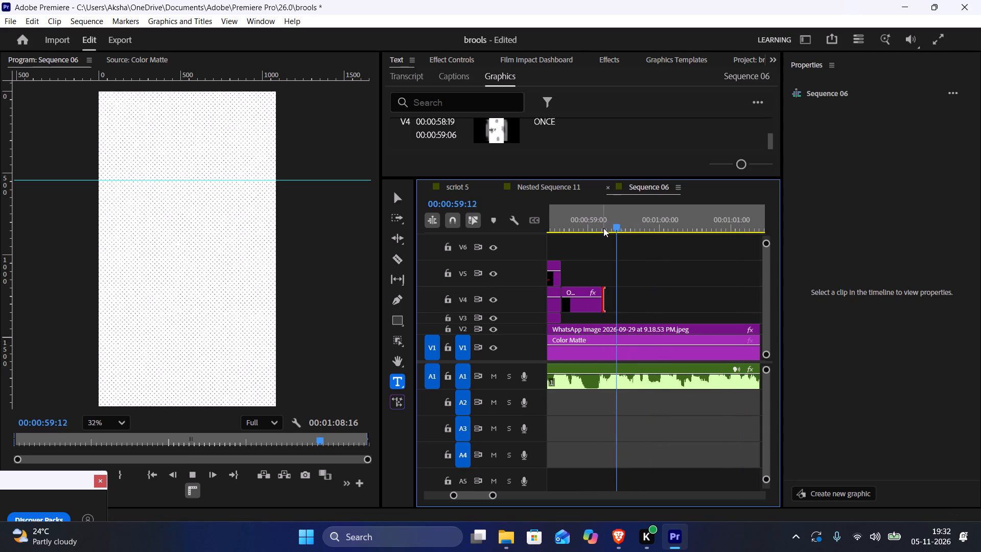
key(space)
Switch to Pinterest in the browser and search its videos for "it runs".
key(alt+Tab)
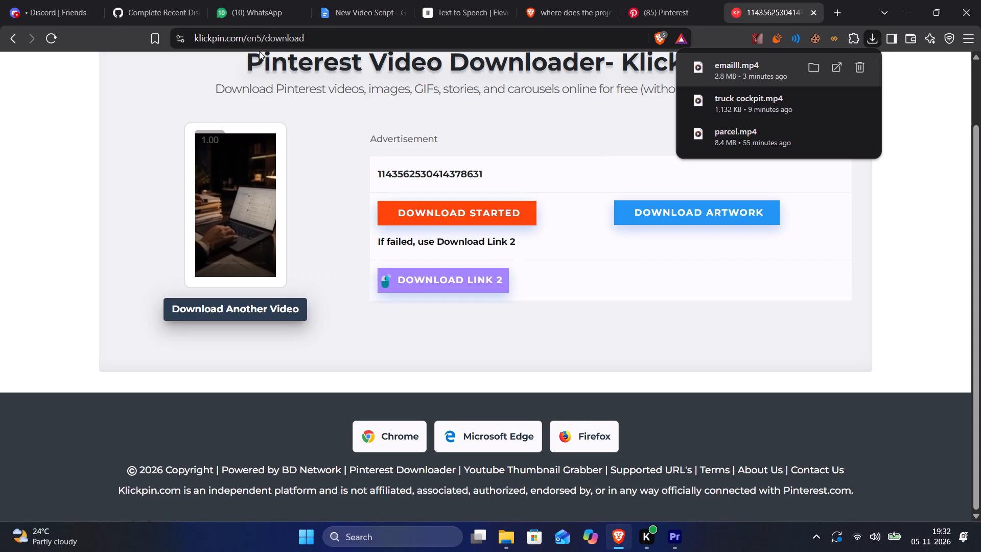
scroll(259, 50, up, 1)
click(706, 0)
scroll(167, 41, up, 1)
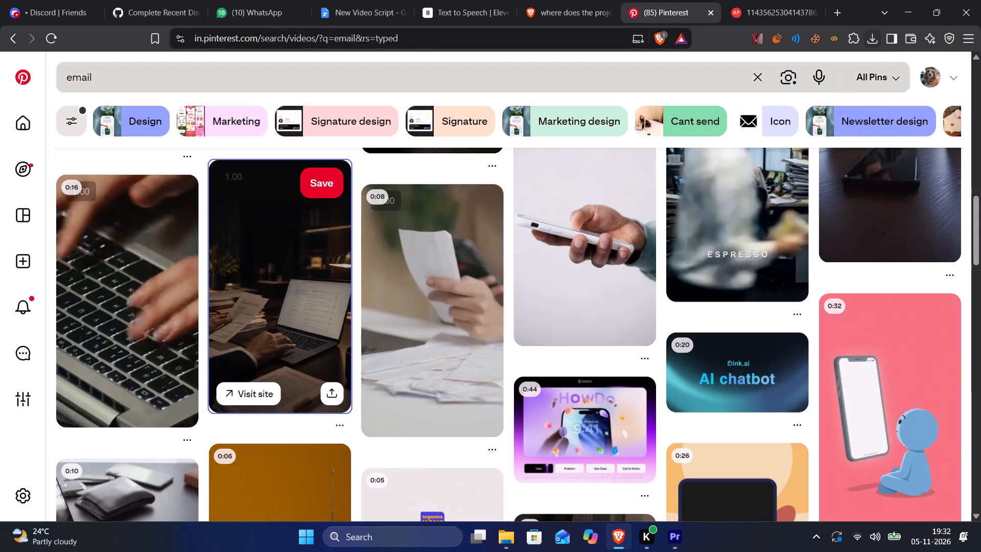
drag(171, 73, 161, 75)
double_click(161, 75)
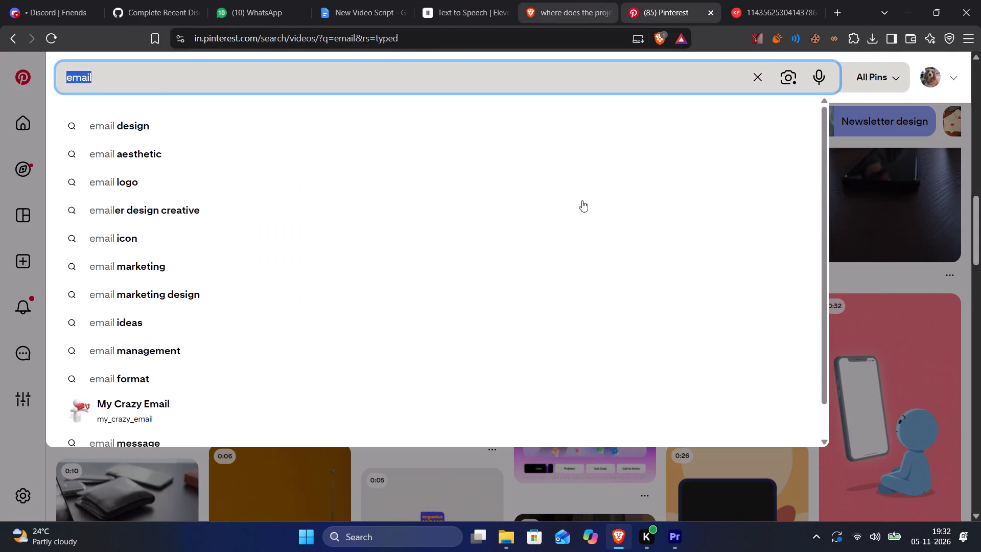
key(BackSpace)
key(BackSpace)
key(BackSpace)
key(BackSpace)
text(it)
key(BackSpace)
key(BackSpace)
key(BackSpace)
key(t)
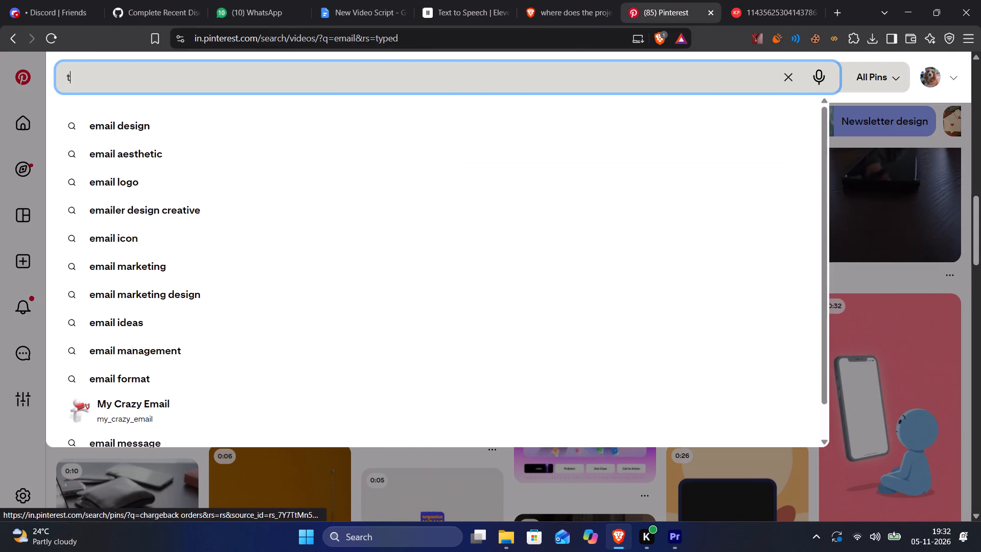
key(BackSpace)
text(its)
key(space)
key(BackSpace)
key(BackSpace)
key(space)
text(runs)
key(Return)
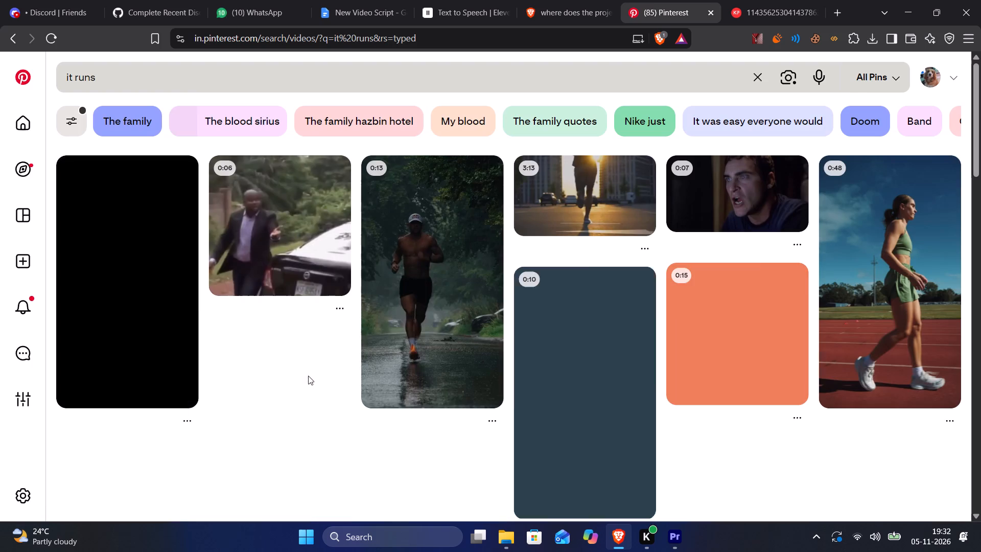
Find the video of a lone figure on golden diagonal crosswalk stripes in the results and copy its link.
scroll(394, 311, down, 4)
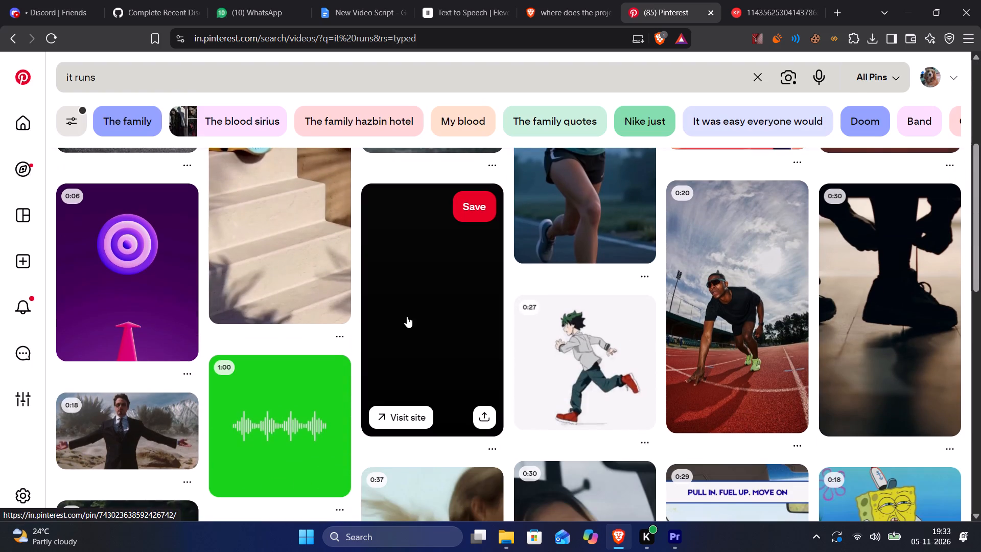
scroll(147, 401, down, 7)
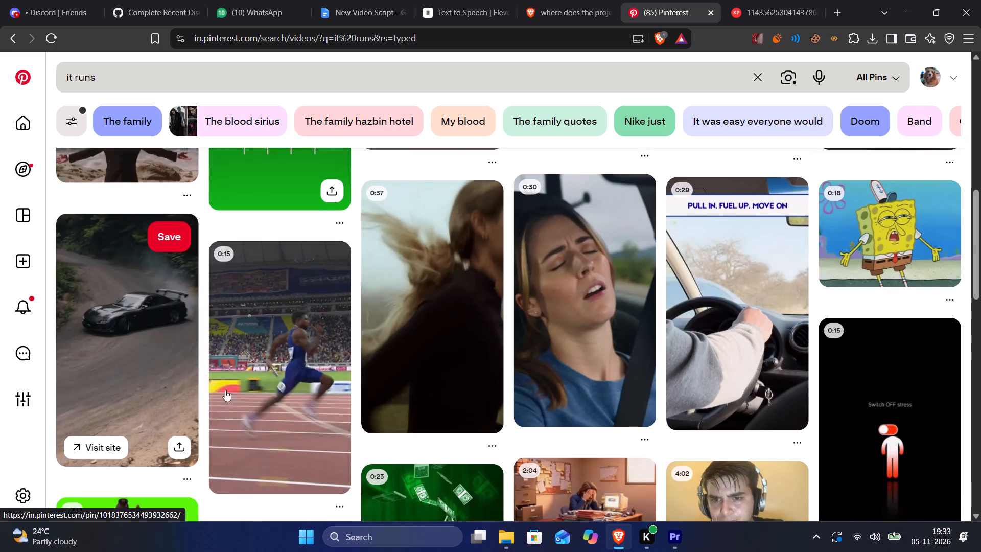
scroll(225, 390, down, 3)
scroll(460, 304, down, 3)
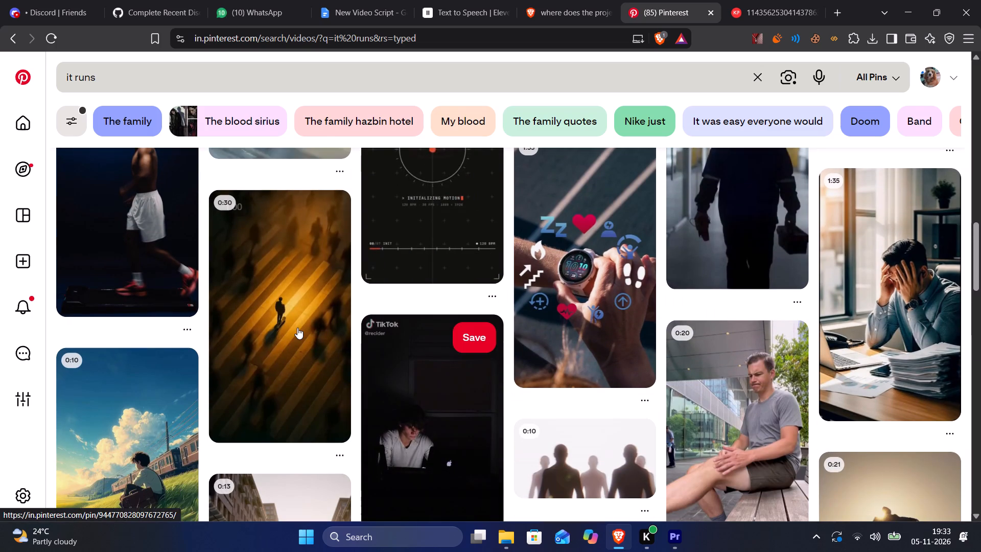
scroll(299, 327, down, 4)
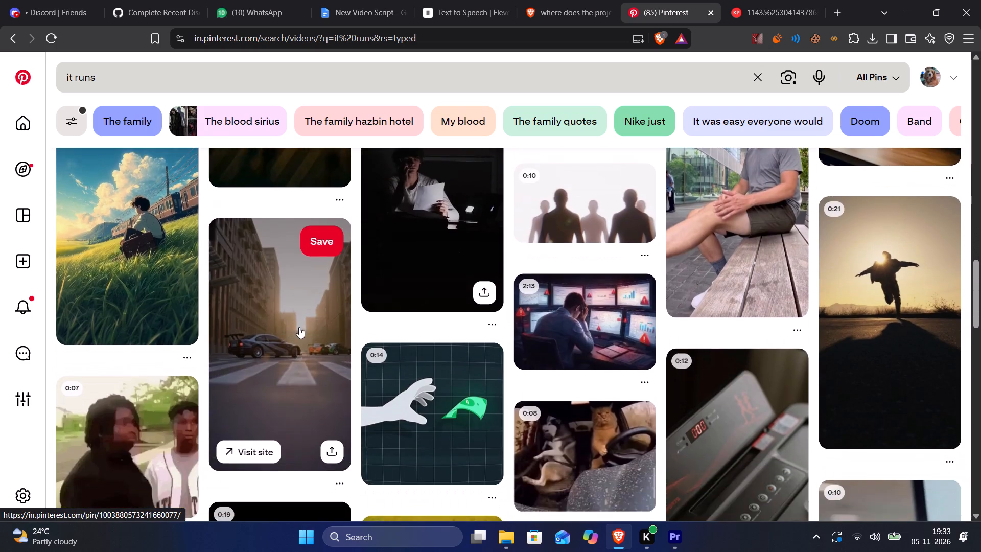
scroll(299, 327, up, 4)
click(302, 303)
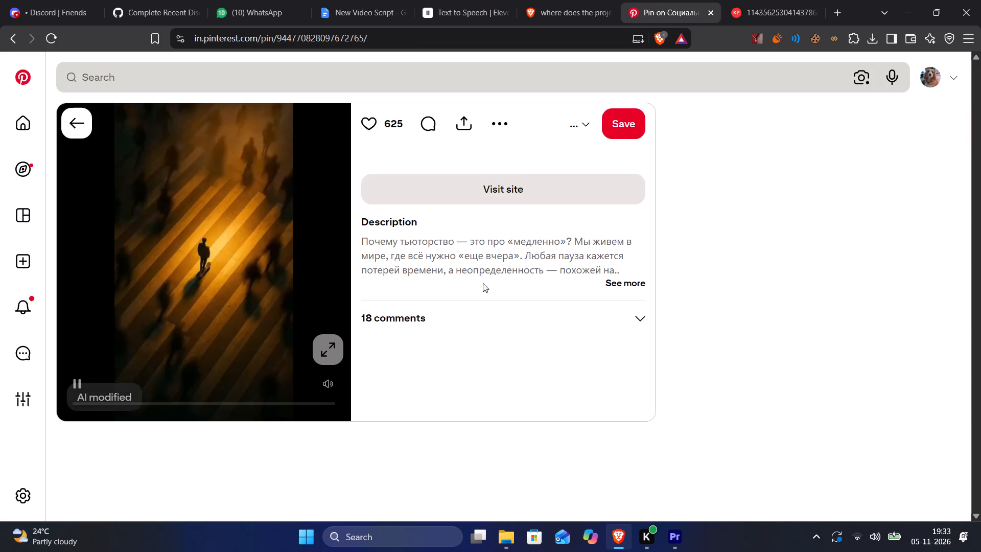
right_click(262, 273)
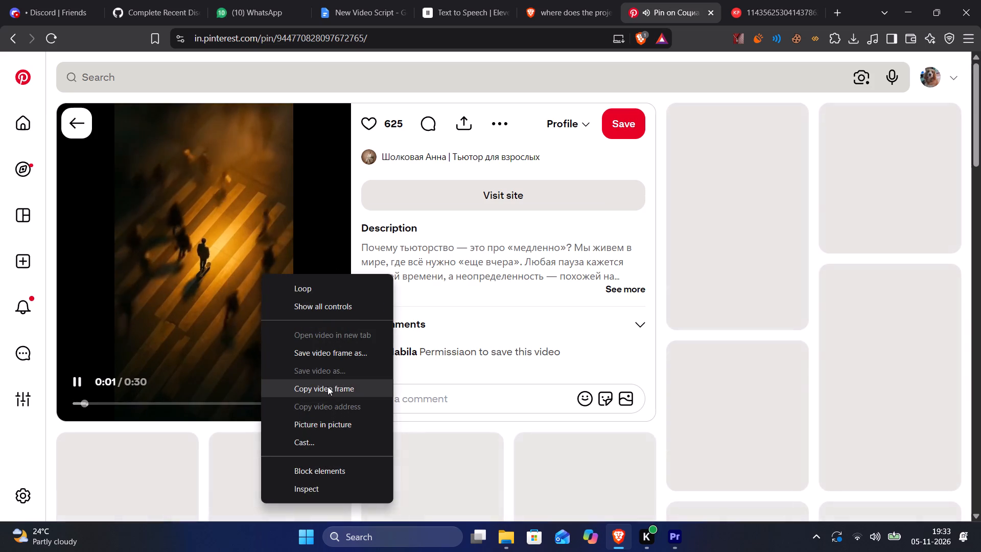
click(19, 42)
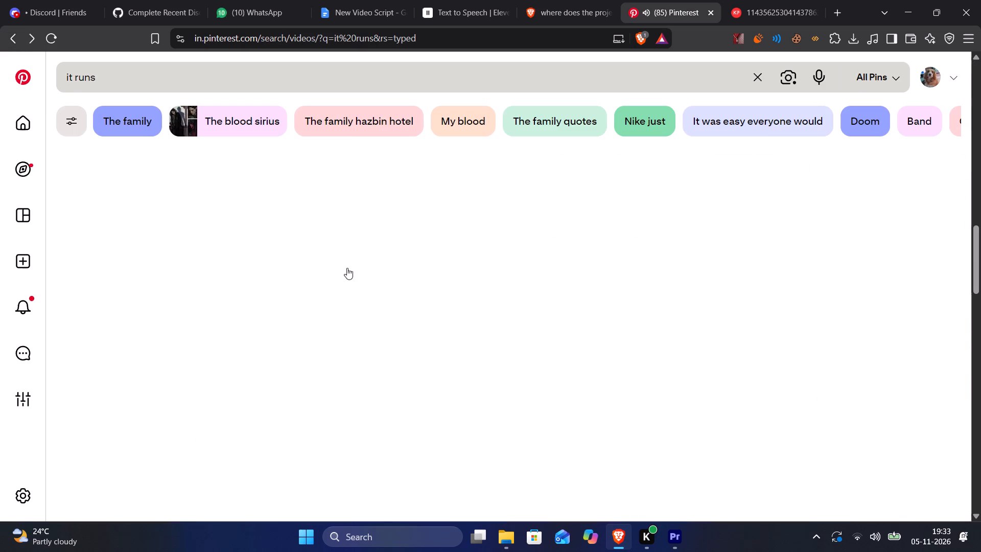
right_click(289, 313)
click(355, 251)
Submit the copied pin link to the KlickPin downloader and save the video under its suggested name.
click(792, 0)
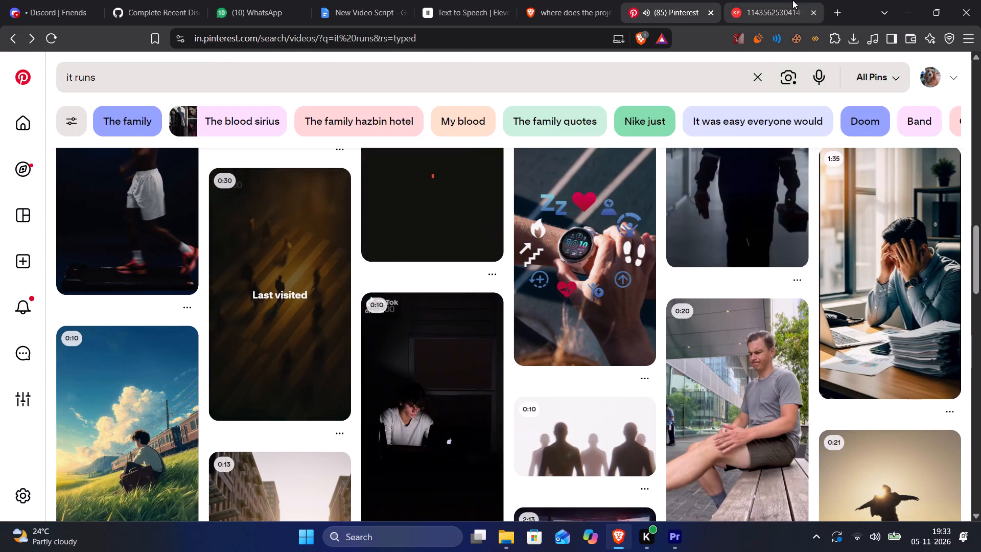
scroll(255, 144, up, 7)
click(49, 85)
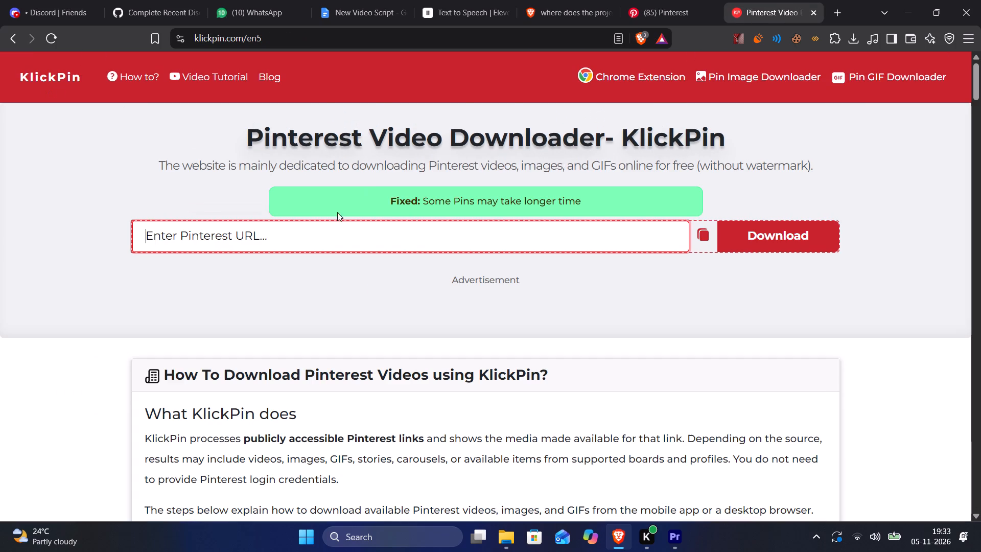
click(302, 243)
key(v)
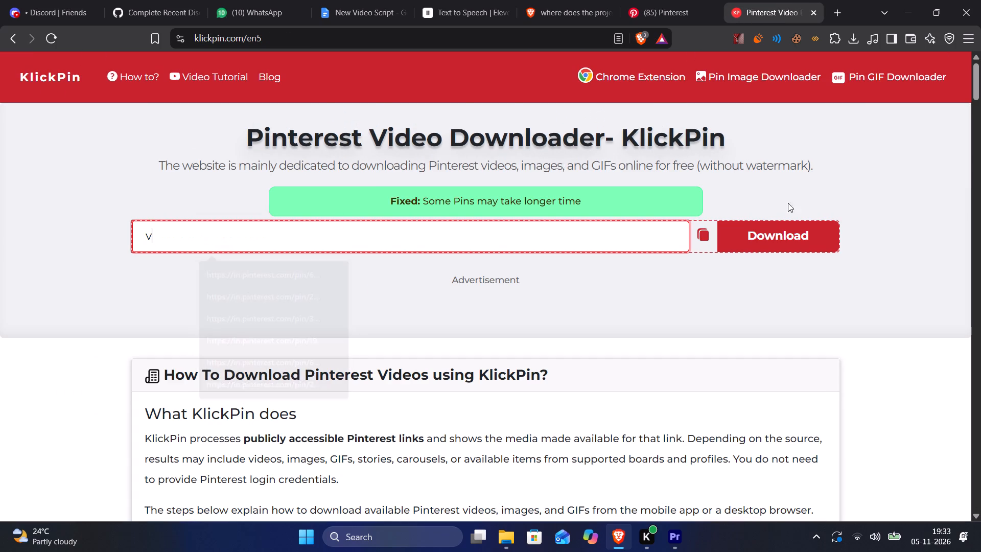
key(BackSpace)
key(ctrl+BackSpace)
key(ctrl+v)
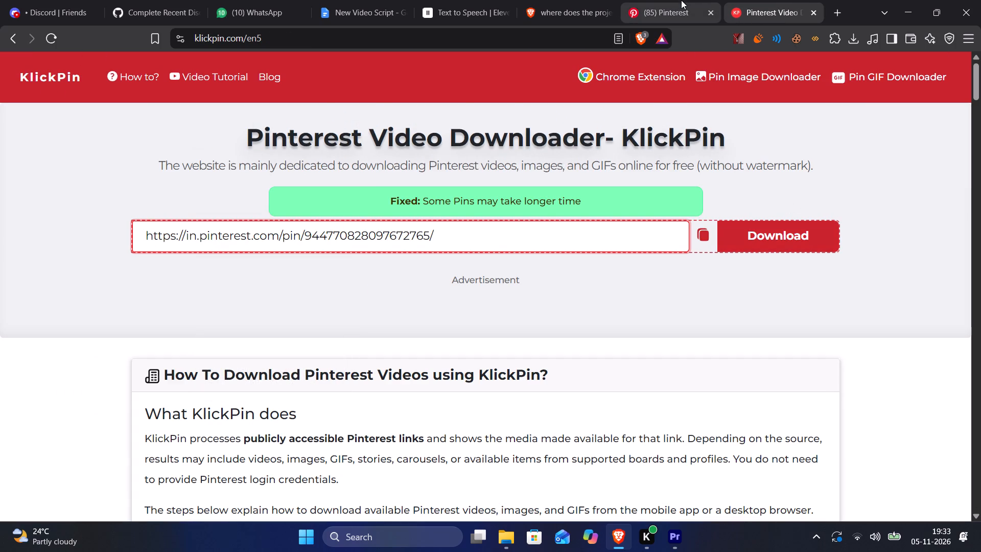
key(Return)
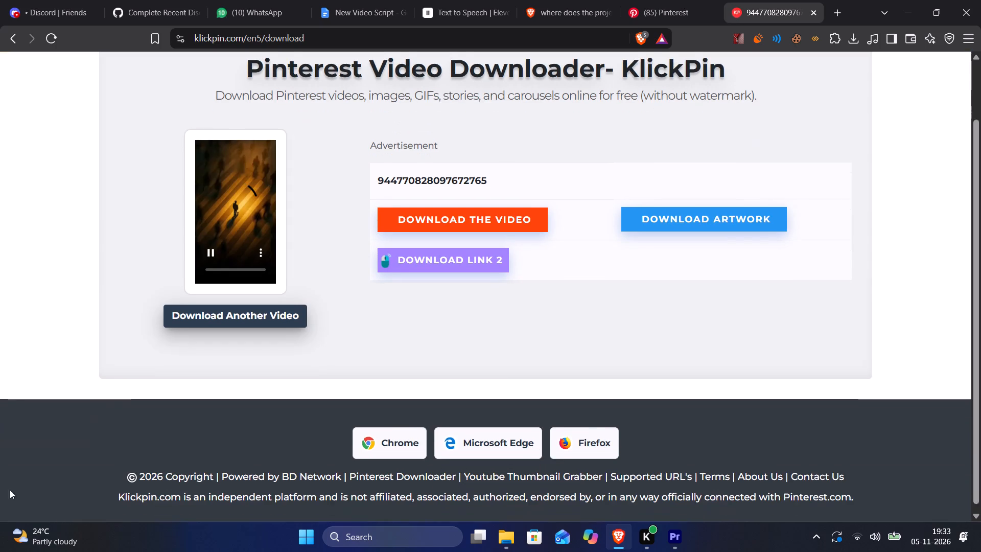
click(484, 213)
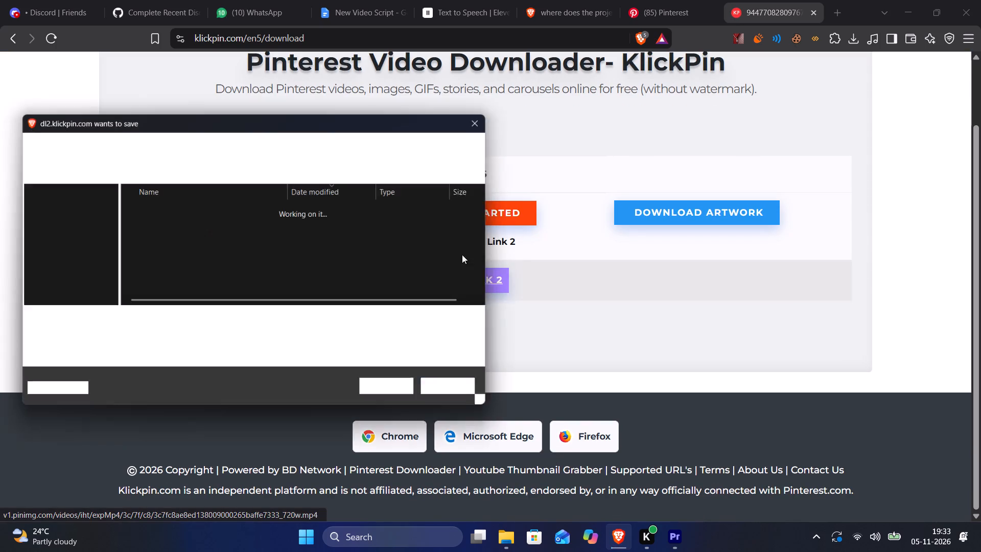
click(409, 389)
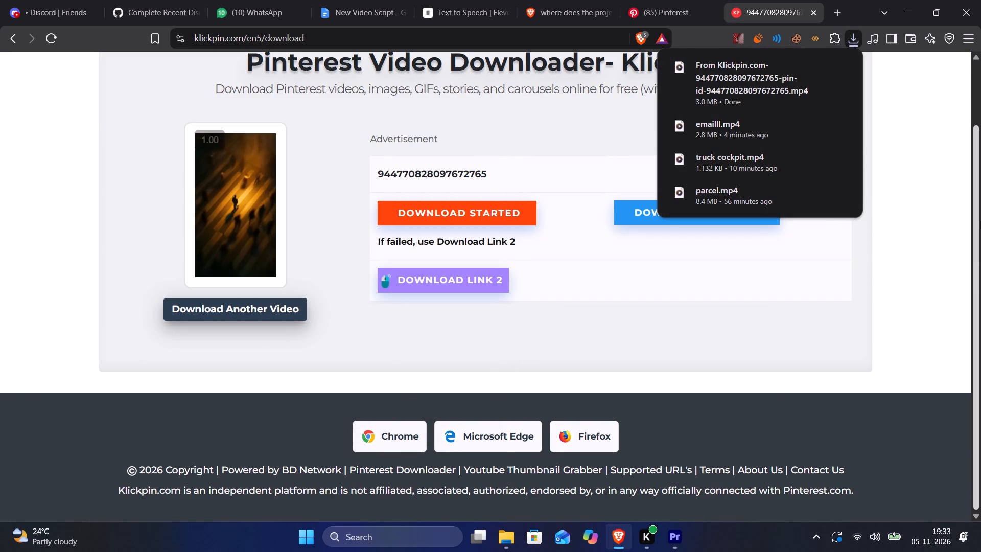
Bring the downloaded crosswalk video into Premiere's Sequence 06 on V5, starting at 00:00:59:06 where the ONCE title ends.
drag(721, 100, 685, 542)
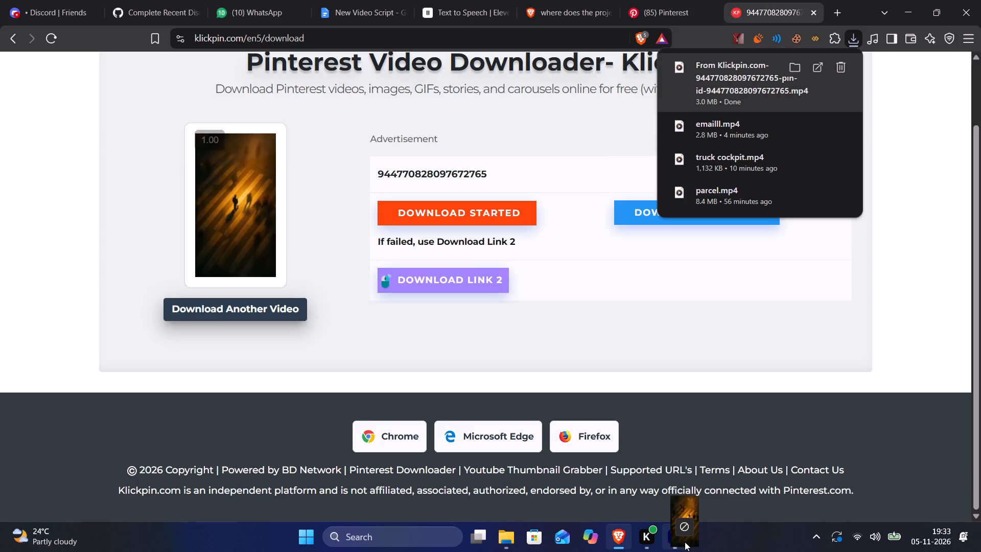
drag(685, 542, 605, 271)
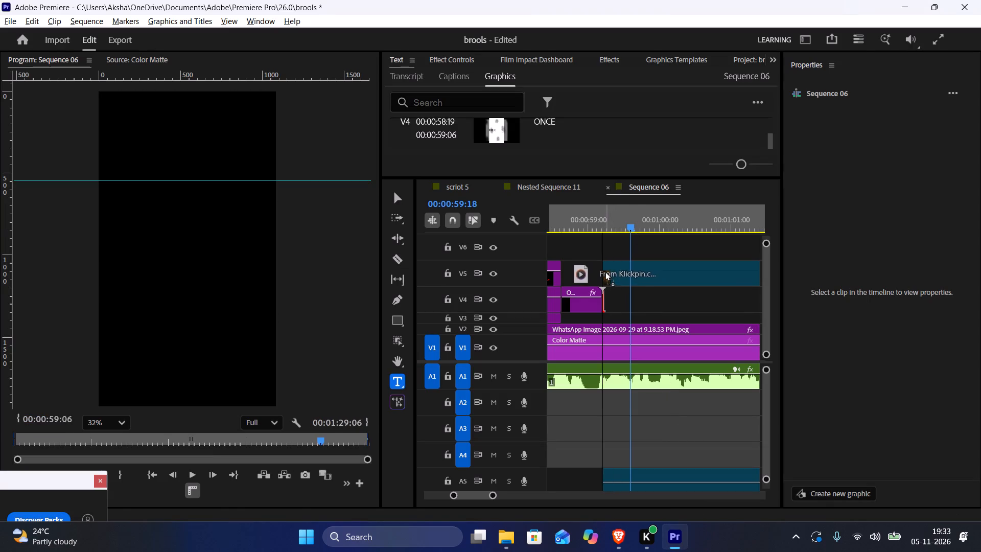
drag(605, 271, 605, 271)
Unlink the crosswalk clip's audio and delete it from A5.
click(635, 284)
click(635, 284)
key(ctrl+l)
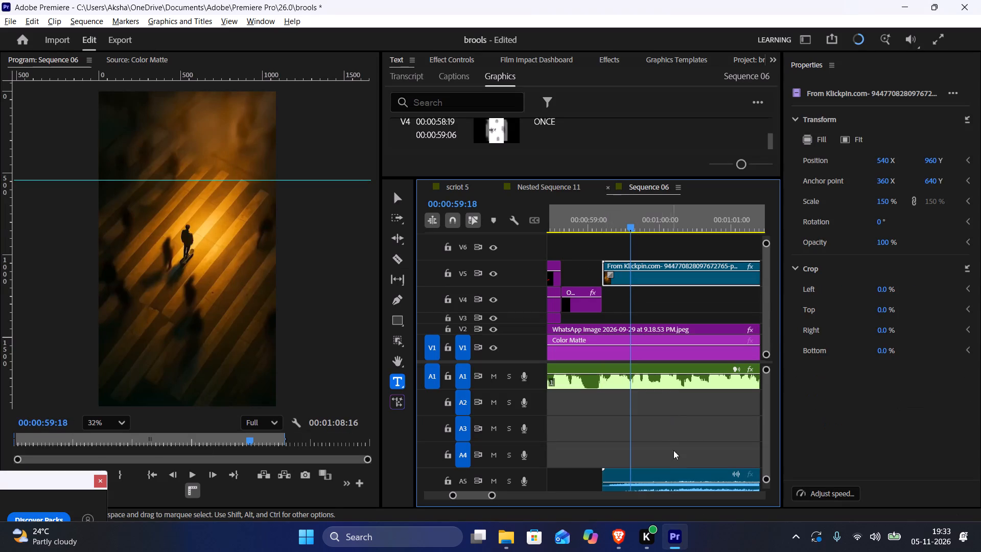
click(675, 475)
key(BackSpace)
Play the voiceover over the crosswalk clip, cut the clip on V5 at 00:01:00:09 and delete the part after the cut.
drag(618, 213, 600, 210)
key(space)
key(space)
scroll(644, 285, down, 6)
key(space)
key(space)
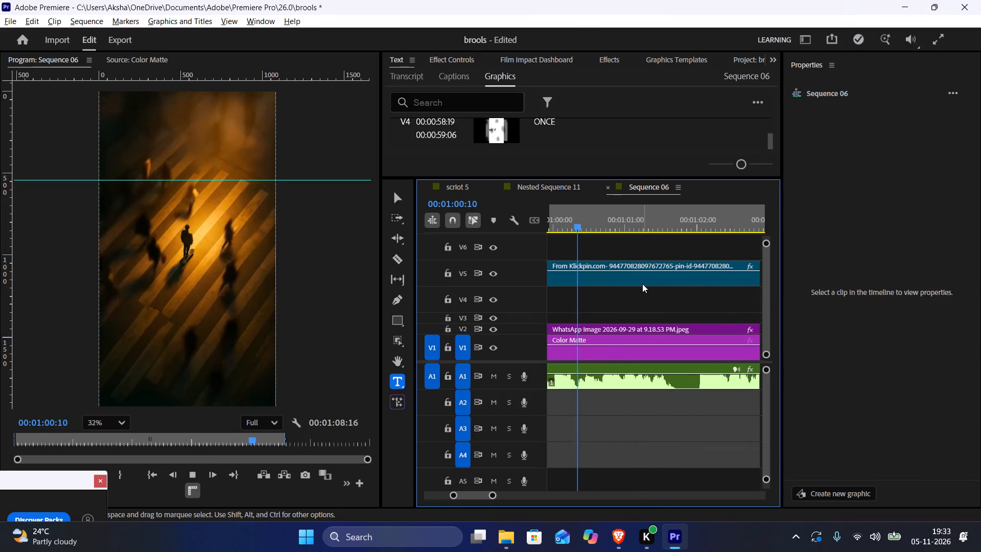
key(space)
key(space)
click(567, 201)
click(571, 213)
scroll(571, 217, up, 4)
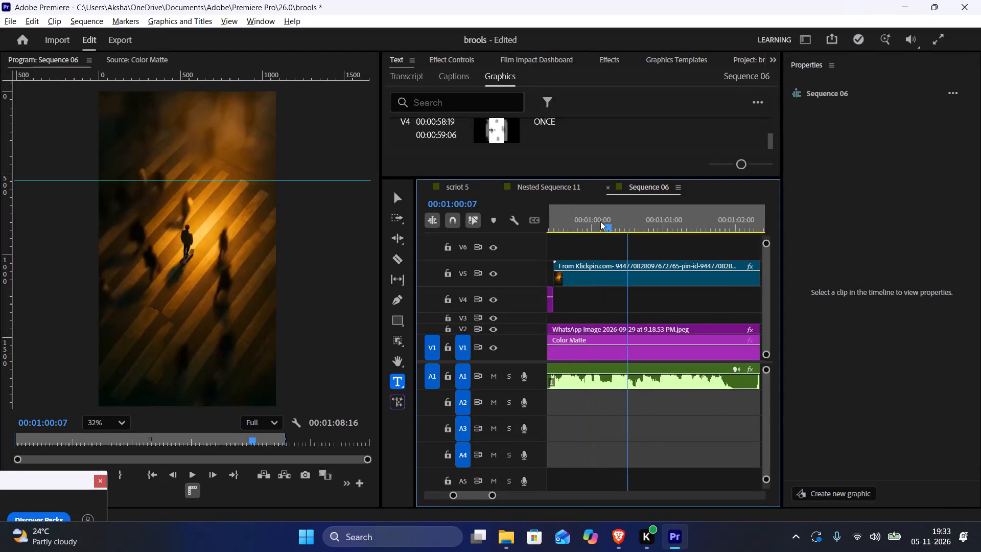
click(594, 218)
key(space)
key(space)
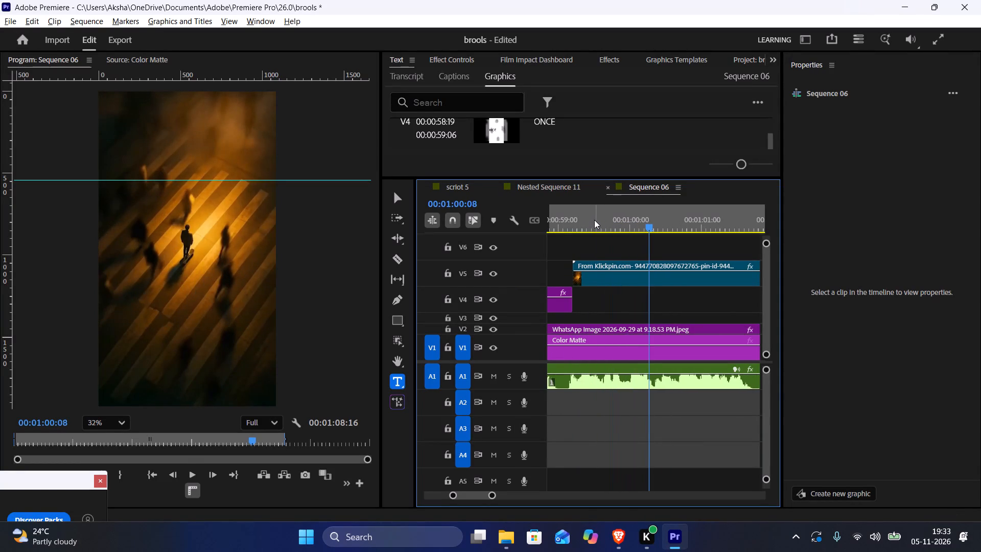
click(592, 218)
key(space)
key(space)
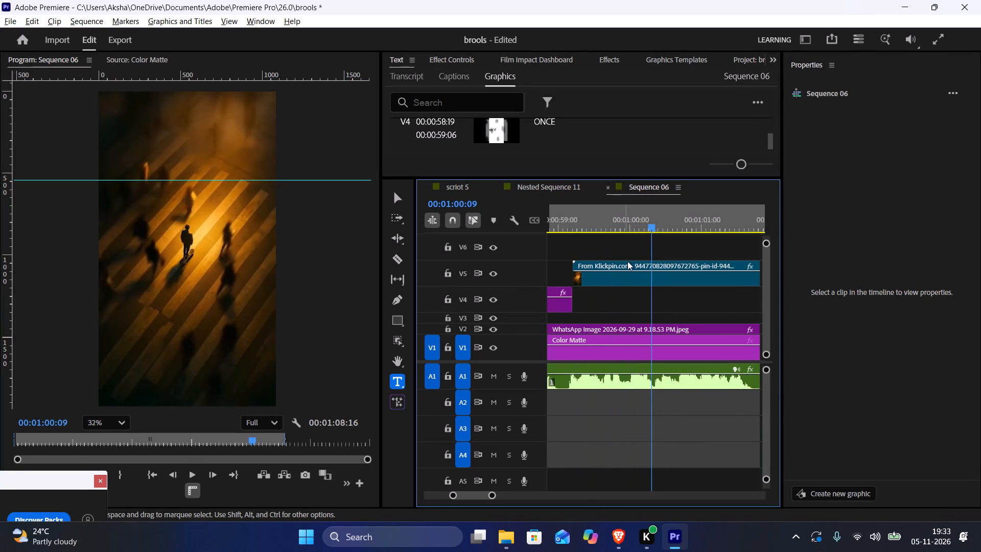
key(c)
click(653, 274)
key(b)
click(671, 279)
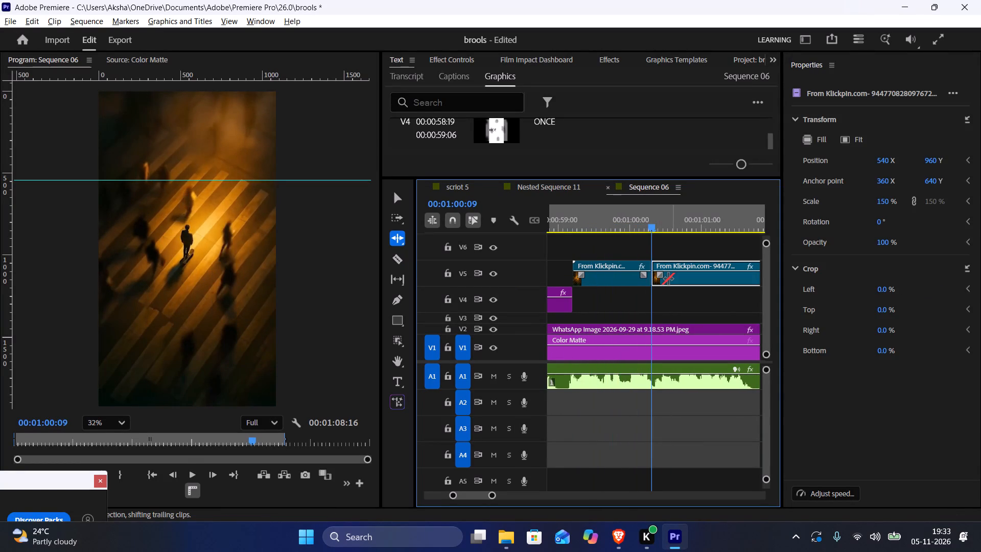
key(BackSpace)
Copy the REPLY title on V3 and paste it at 00:01:00:09, where the crosswalk clip ends.
scroll(671, 279, up, 9)
drag(620, 219, 629, 222)
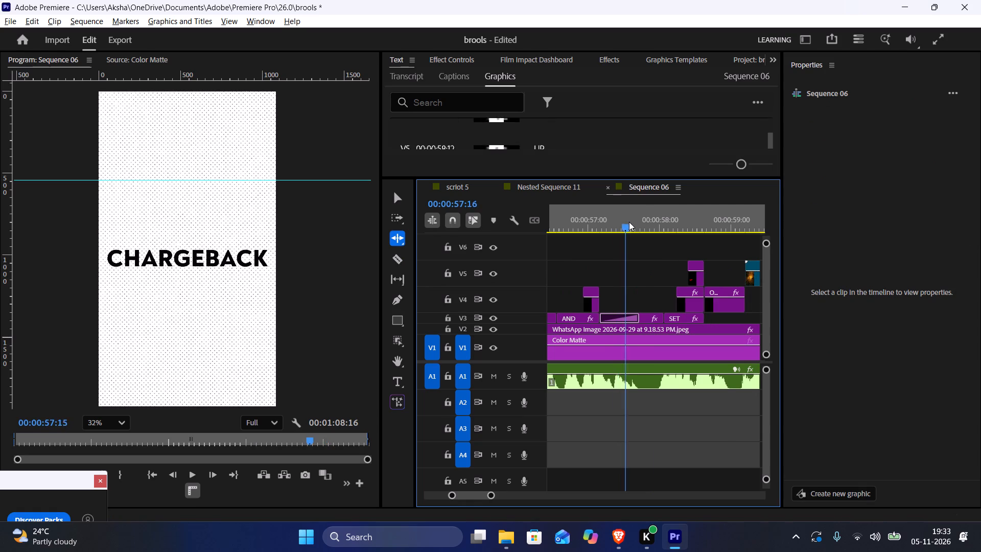
drag(629, 222, 646, 226)
scroll(639, 228, up, 6)
drag(653, 214, 661, 217)
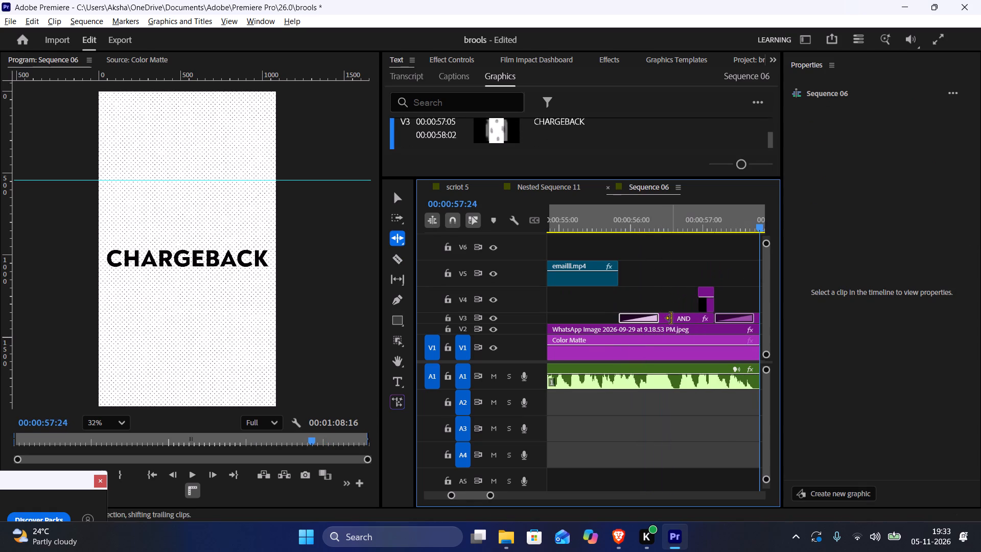
click(666, 321)
click(662, 317)
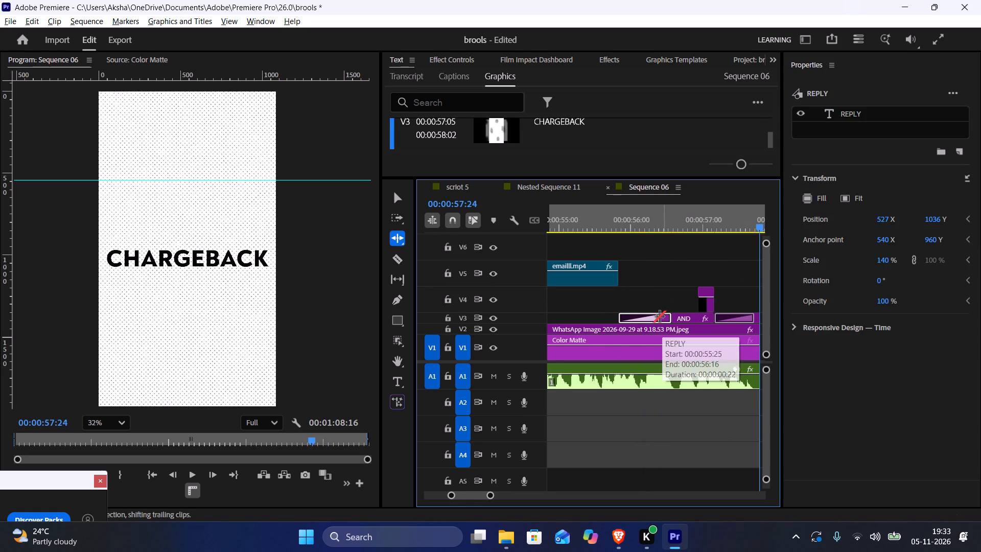
key(ctrl+c)
scroll(751, 337, down, 8)
scroll(672, 245, down, 6)
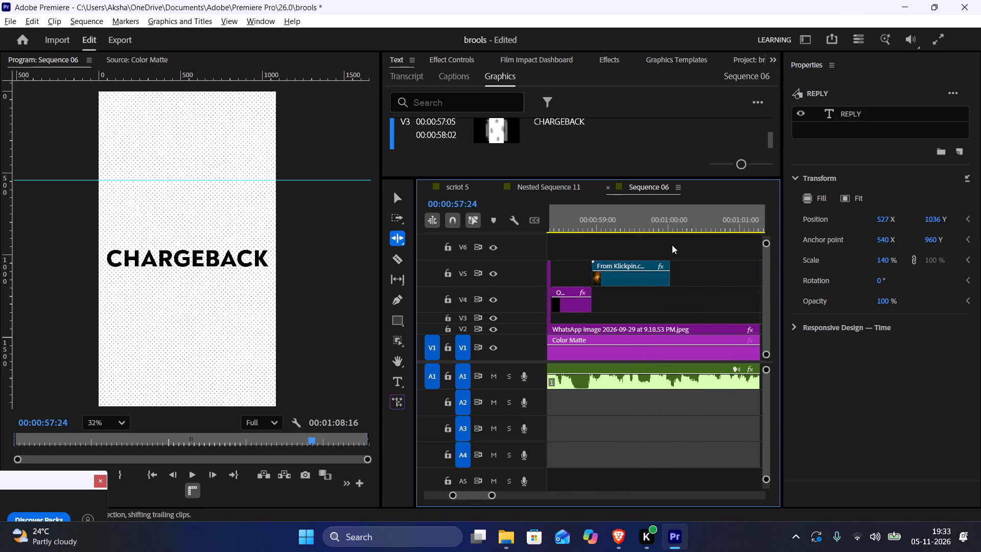
click(674, 228)
key(ctrl+v)
click(671, 225)
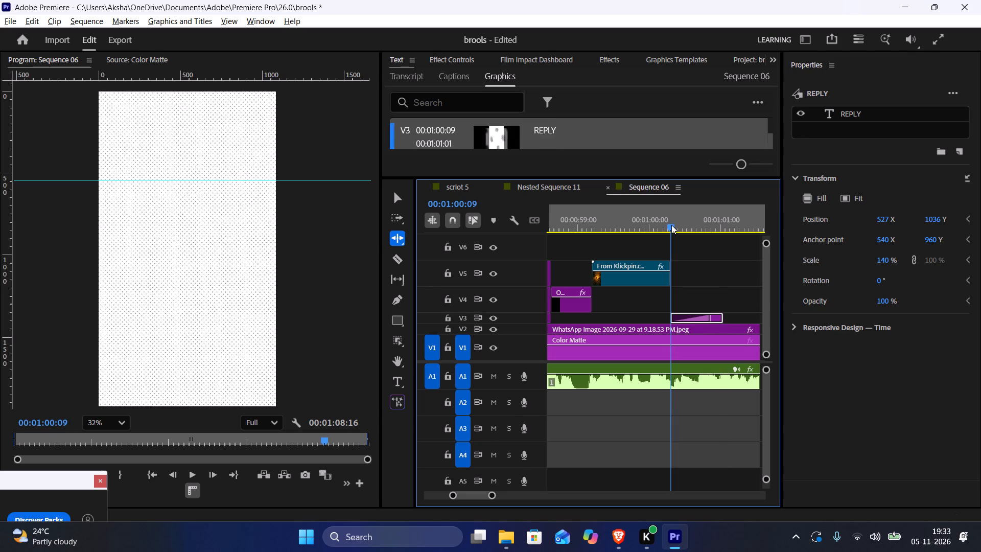
Replace the pasted title's text with Q4 to match the voiceover.
key(space)
key(space)
double_click(216, 233)
double_click(213, 235)
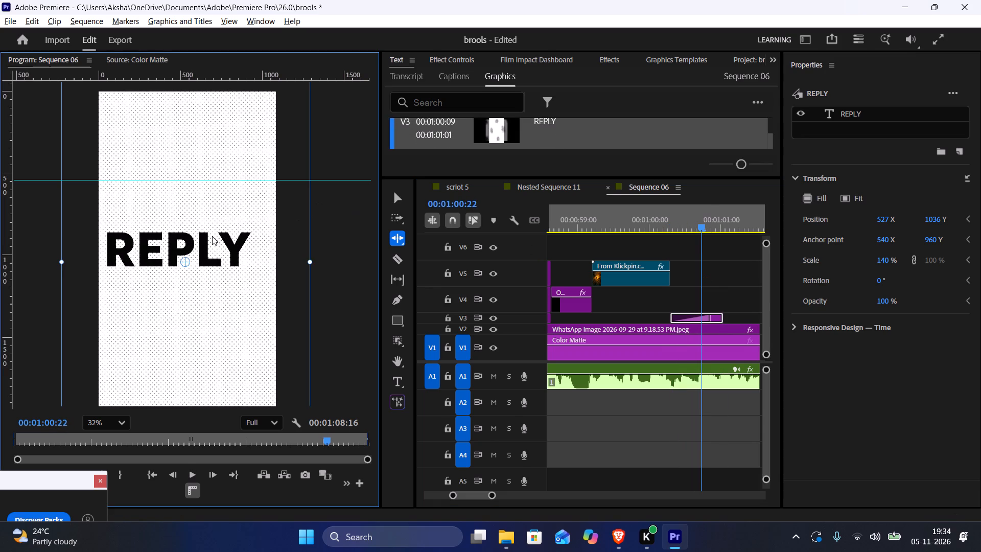
key(v)
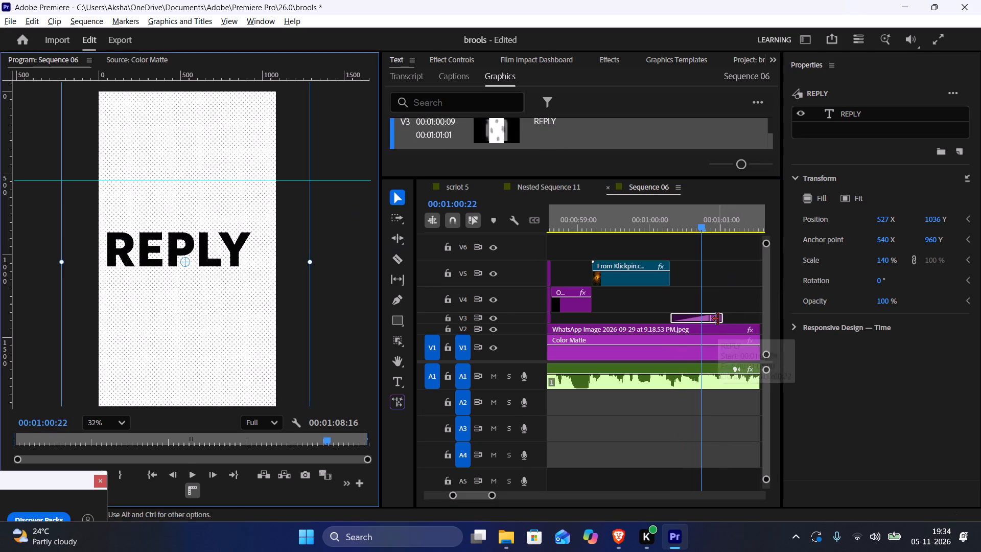
click(714, 225)
click(718, 317)
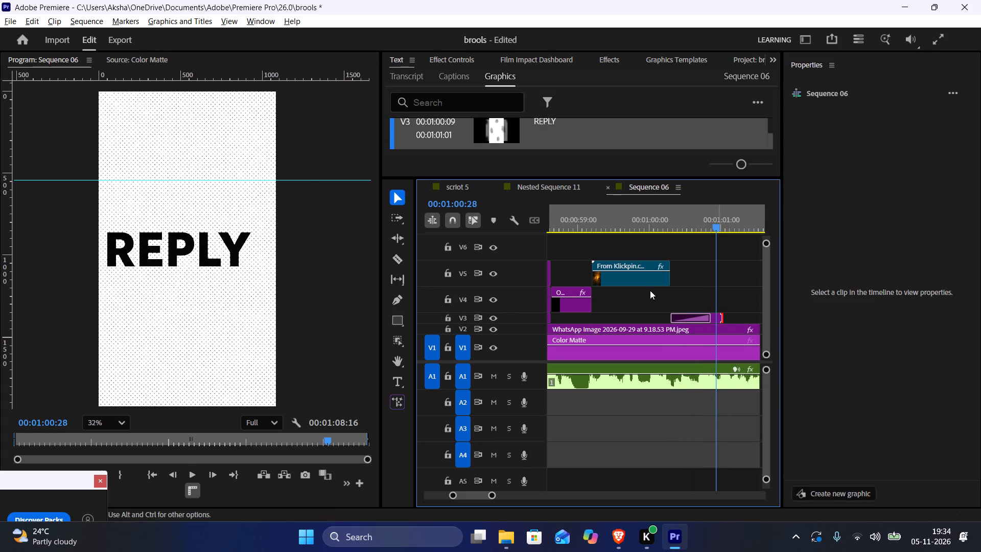
double_click(206, 232)
double_click(211, 241)
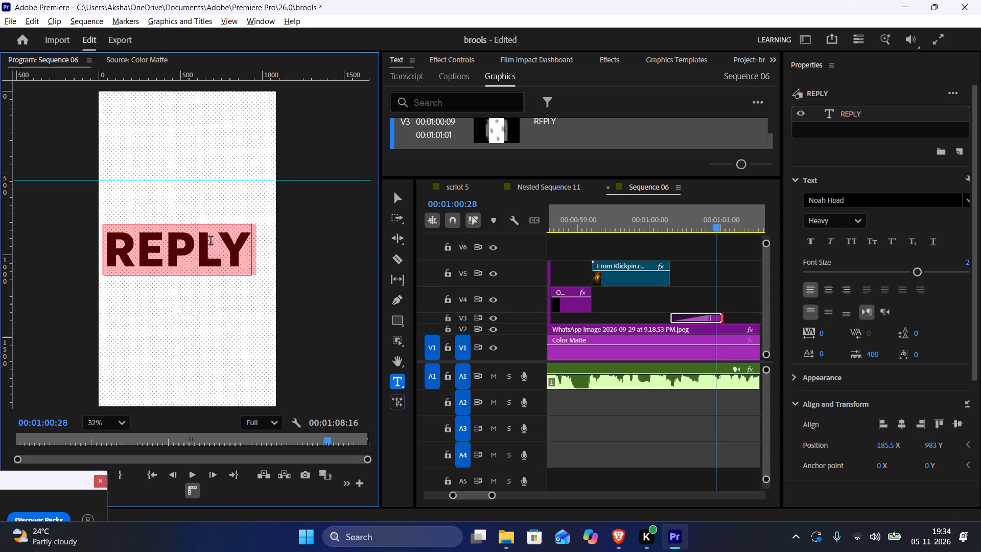
key(shift+q)
key(4)
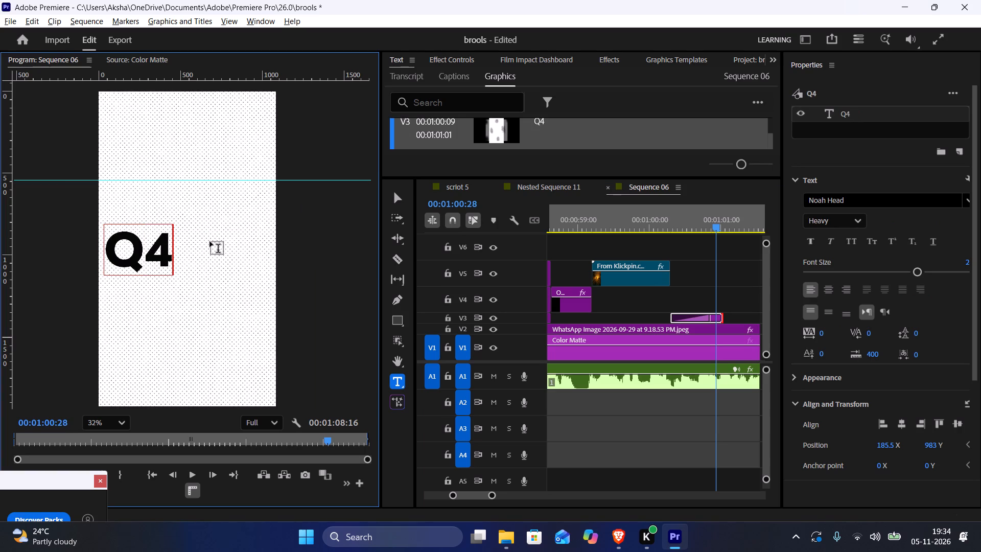
Change the Q4 text's fill colour to red.
double_click(138, 243)
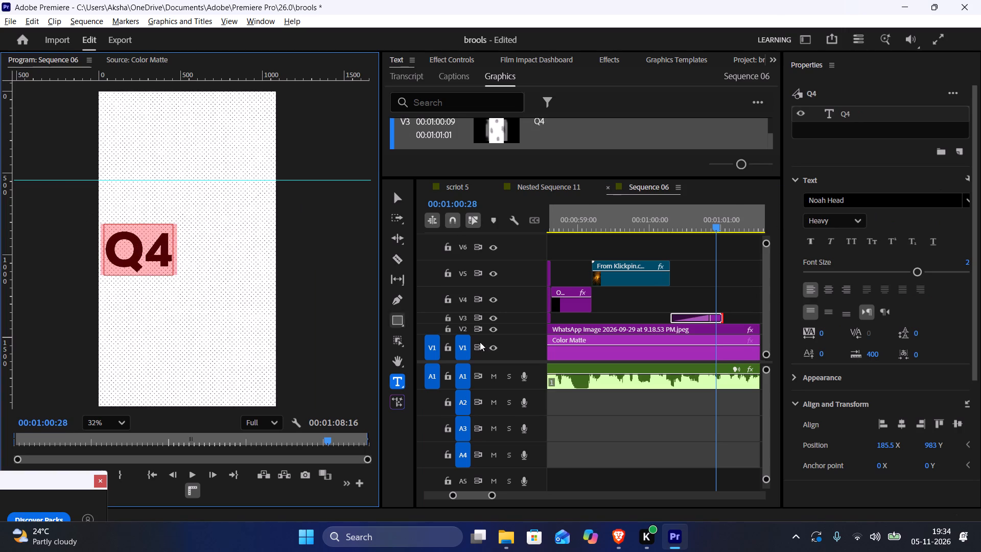
click(837, 374)
scroll(837, 374, down, 1)
click(829, 402)
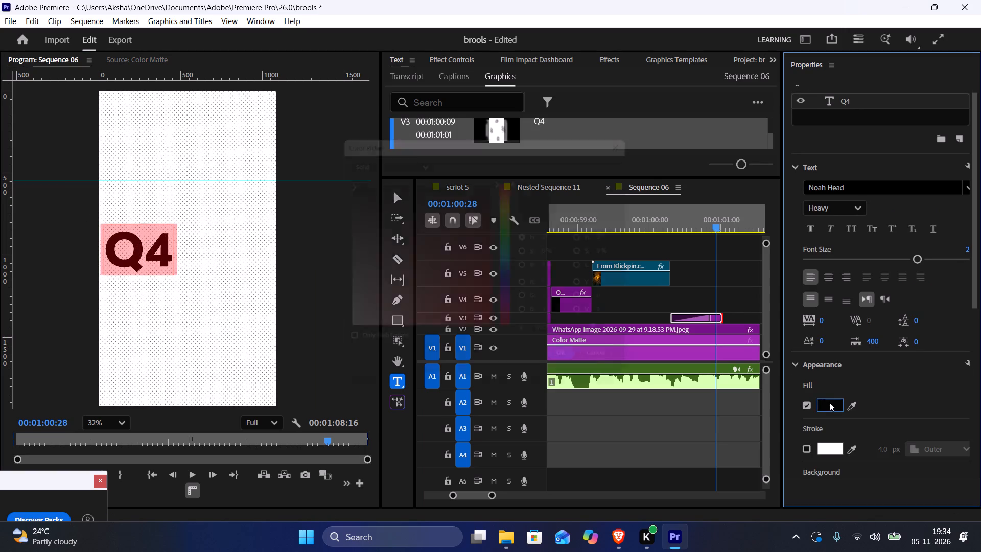
drag(364, 189, 536, 392)
click(578, 375)
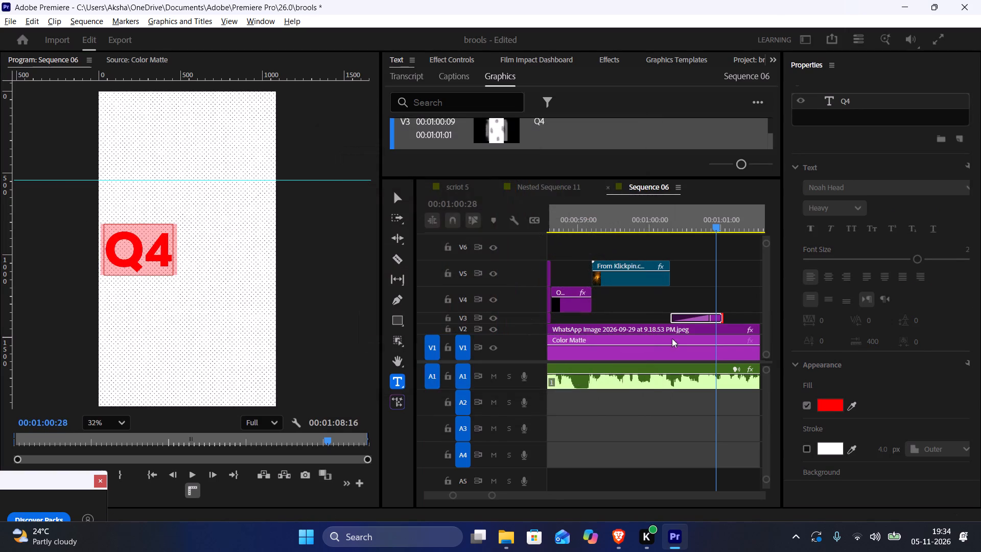
click(850, 382)
click(696, 280)
Play the voiceover past the Q4 title and park the playhead at 00:01:01:00, near the title's end.
click(705, 220)
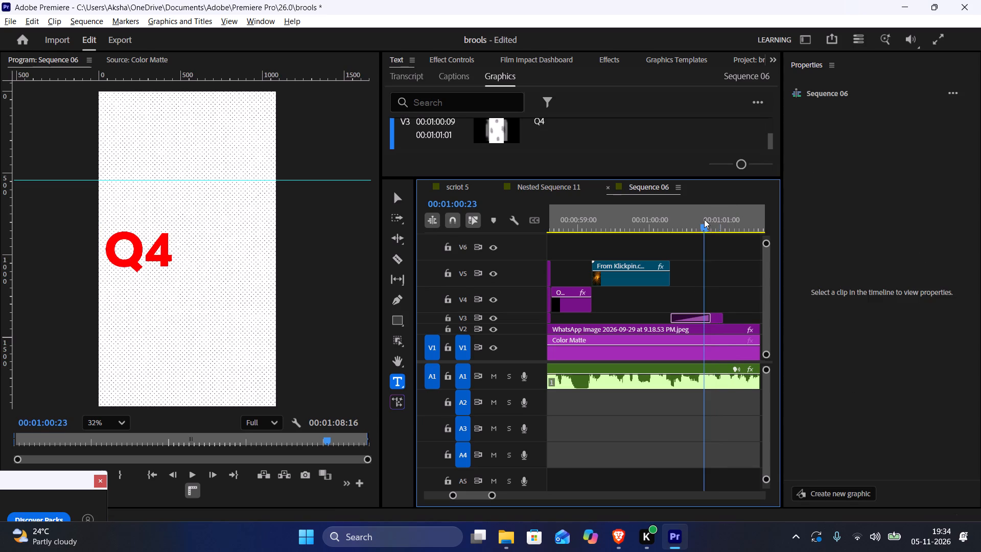
key(space)
scroll(704, 219, down, 4)
key(space)
key(space)
drag(627, 213, 635, 216)
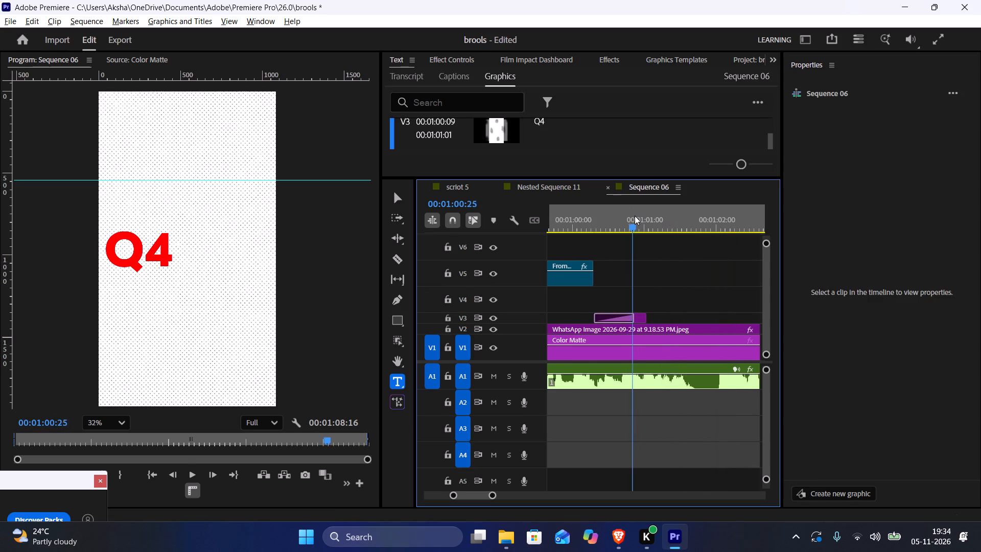
drag(635, 216, 644, 219)
In Brave, search Pinterest videos for sleep and copy the link of the dark bedroom video with the lamp and 2:45 clock.
key(alt+Tab)
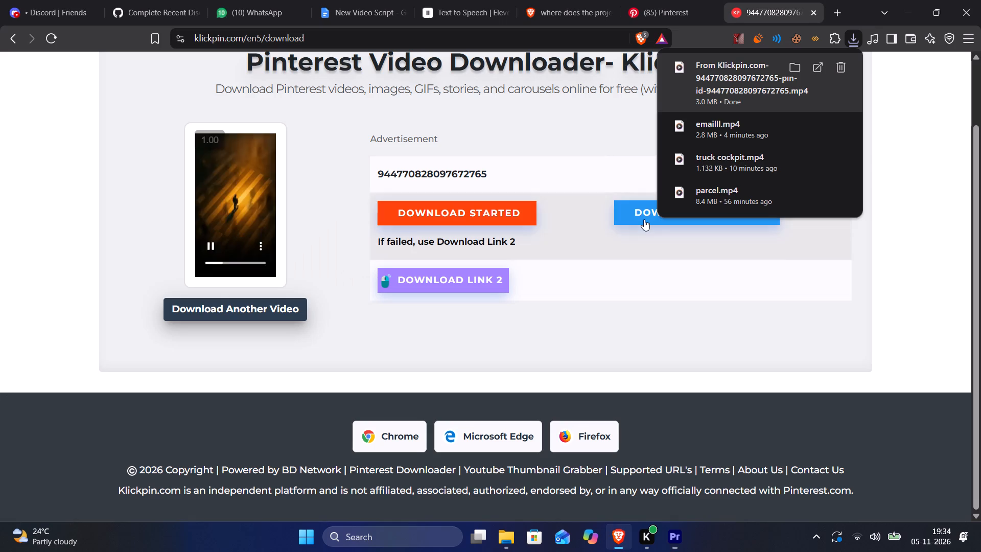
click(688, 0)
drag(271, 79, 0, 79)
text(se)
key(e)
key(BackSpace)
key(BackSpace)
text(leep)
key(Return)
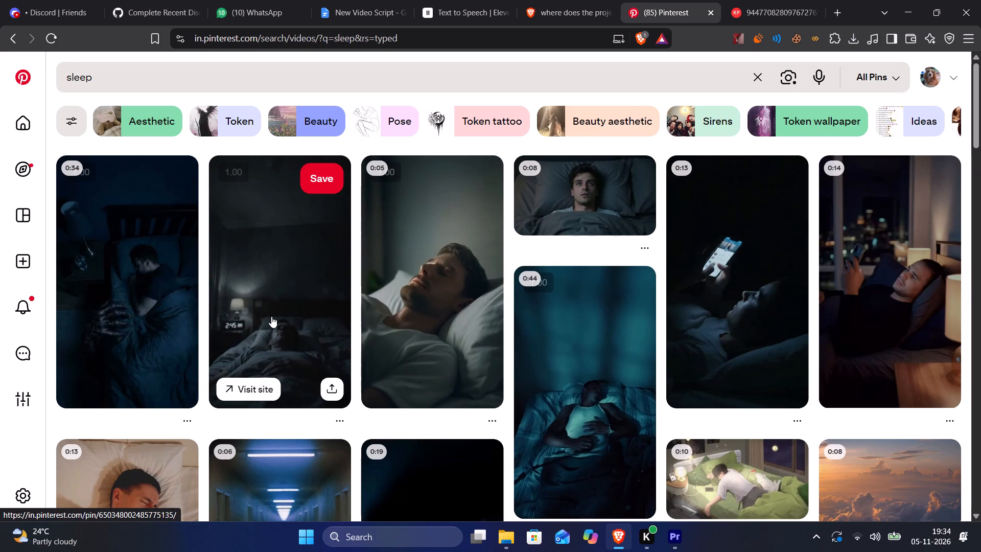
right_click(295, 317)
click(359, 262)
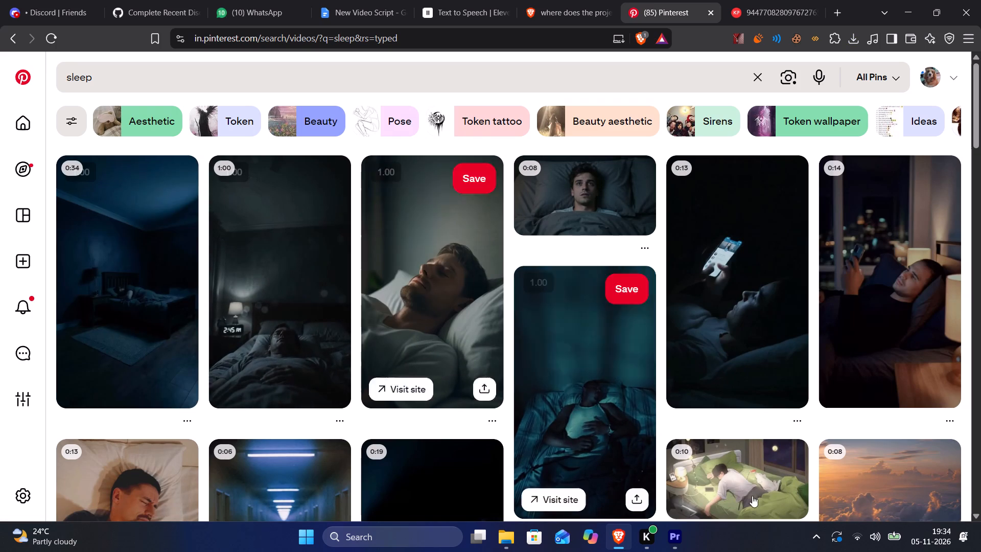
Submit the copied pin link to the KlickPin downloader and save the video in the script 7 folder under its suggested name.
click(743, 0)
scroll(252, 120, up, 3)
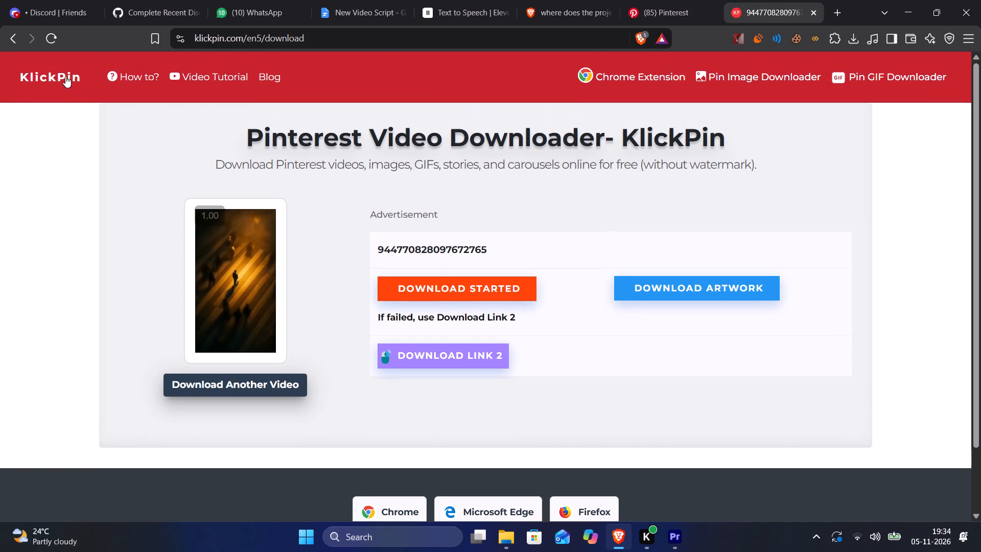
click(63, 75)
key(ctrl+v)
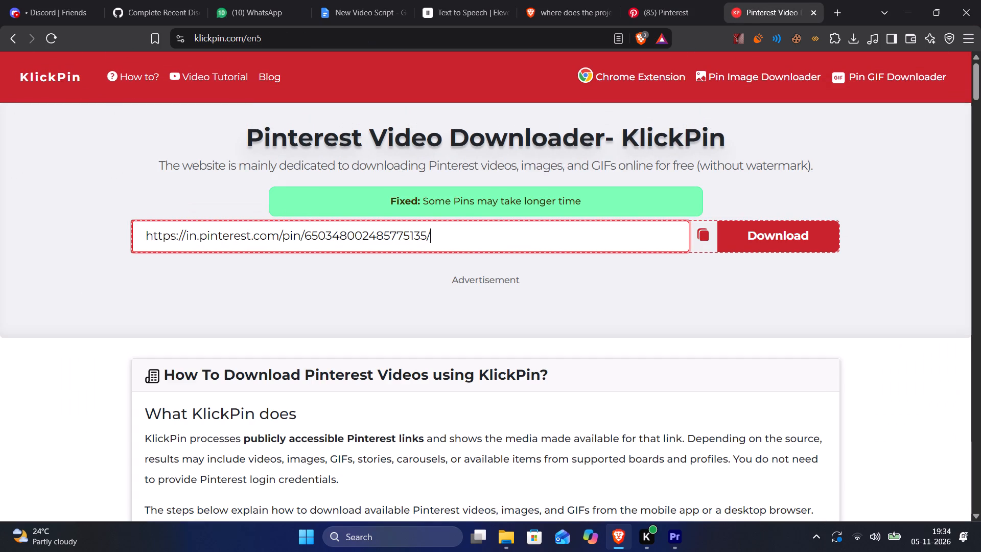
key(Return)
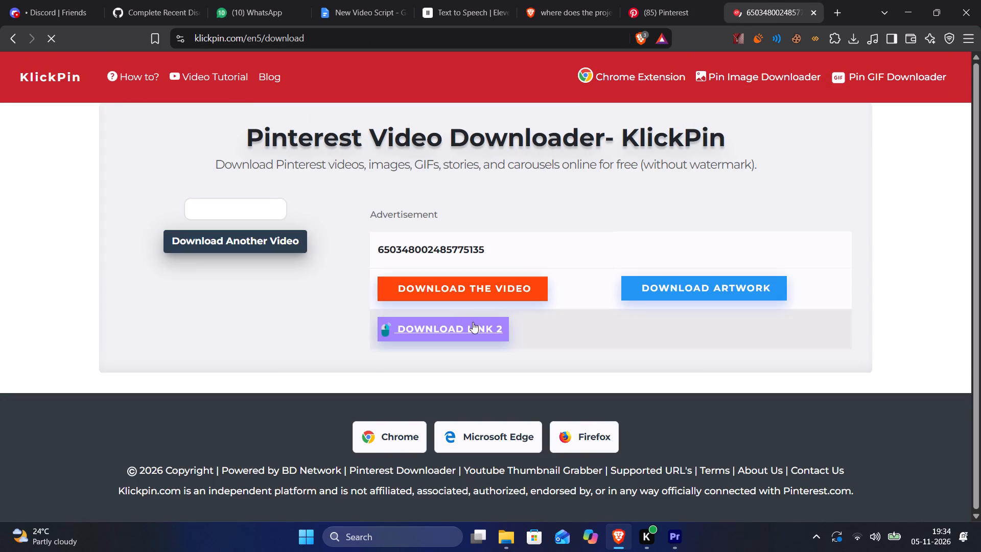
click(523, 273)
click(506, 305)
click(511, 214)
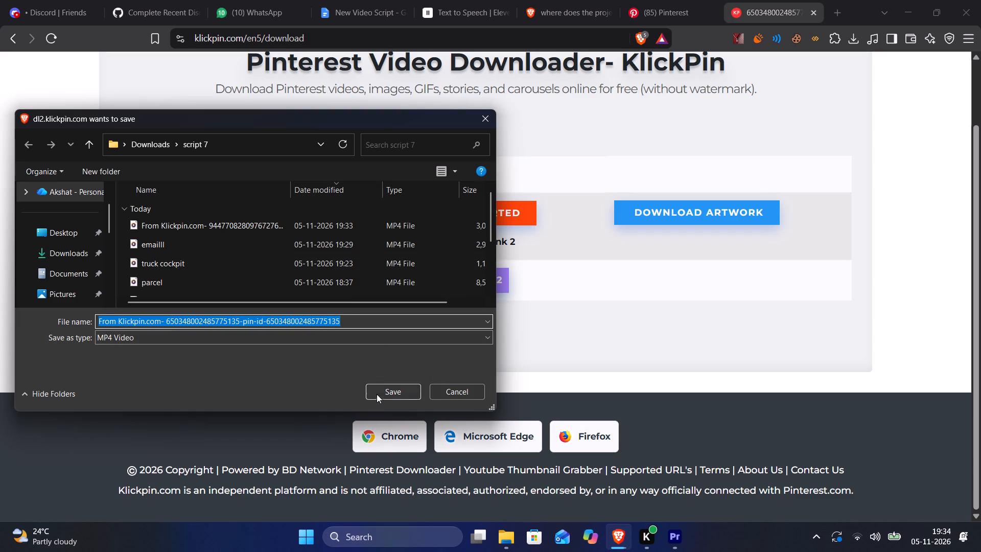
click(376, 395)
Bring the downloaded sleep video into Premiere's Sequence 06 on V4, starting where the Q4 title ends.
drag(754, 96, 661, 538)
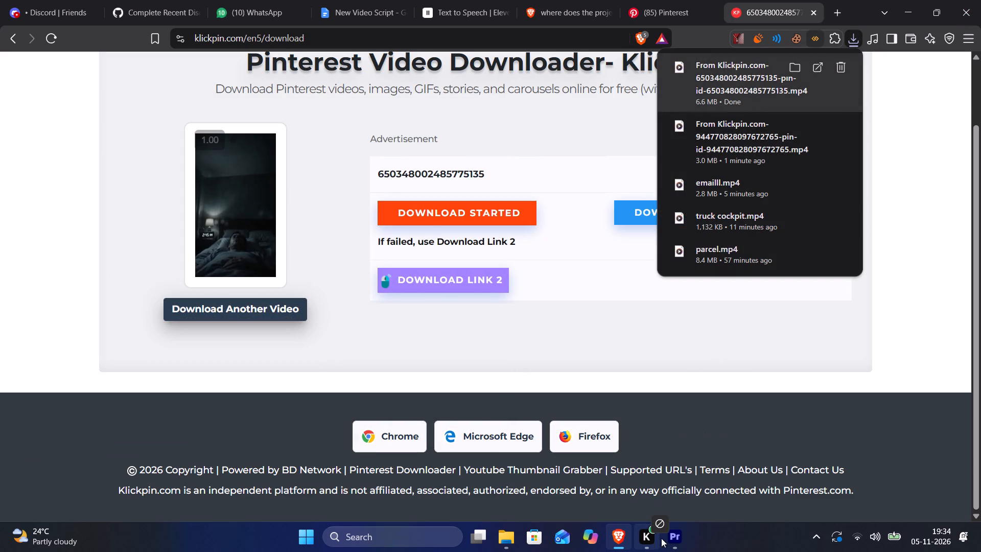
drag(661, 538, 650, 290)
Unlink the sleep clip's audio and delete it from A4.
click(671, 304)
key(ctrl+l)
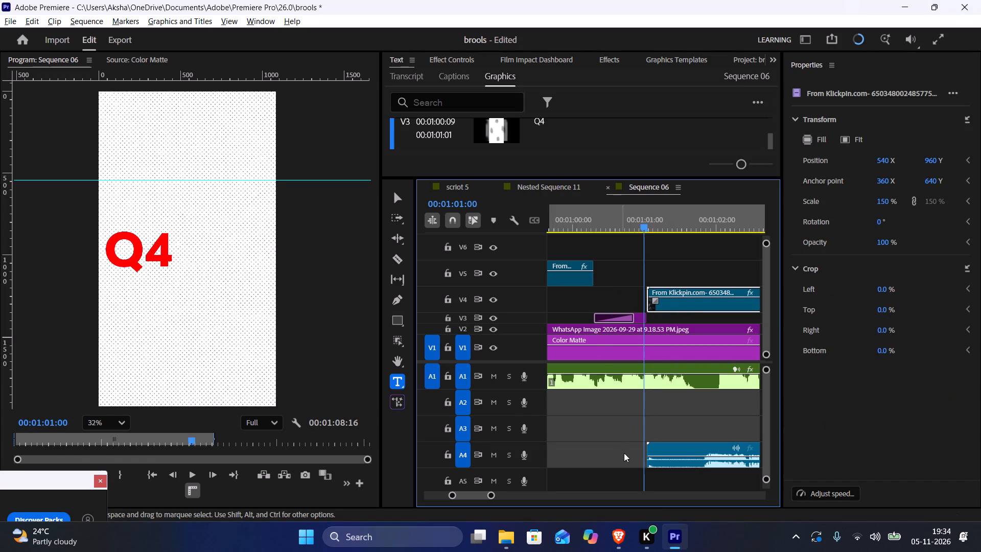
click(685, 450)
key(BackSpace)
Play the voiceover over the sleep clip, cut the clip on V4 at 00:01:02:01 and delete the part after the cut.
click(628, 190)
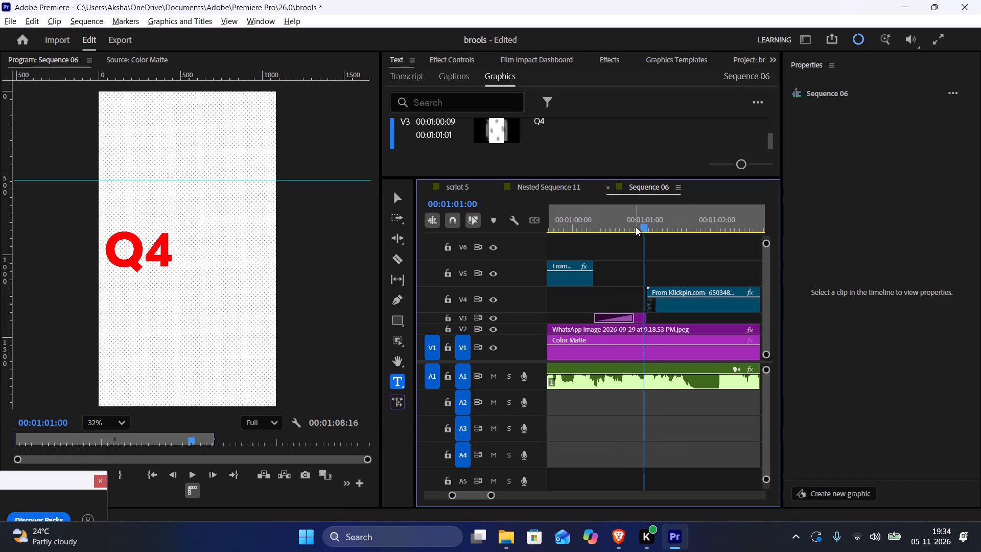
key(space)
key(space)
key(space)
key(space)
scroll(563, 315, down, 6)
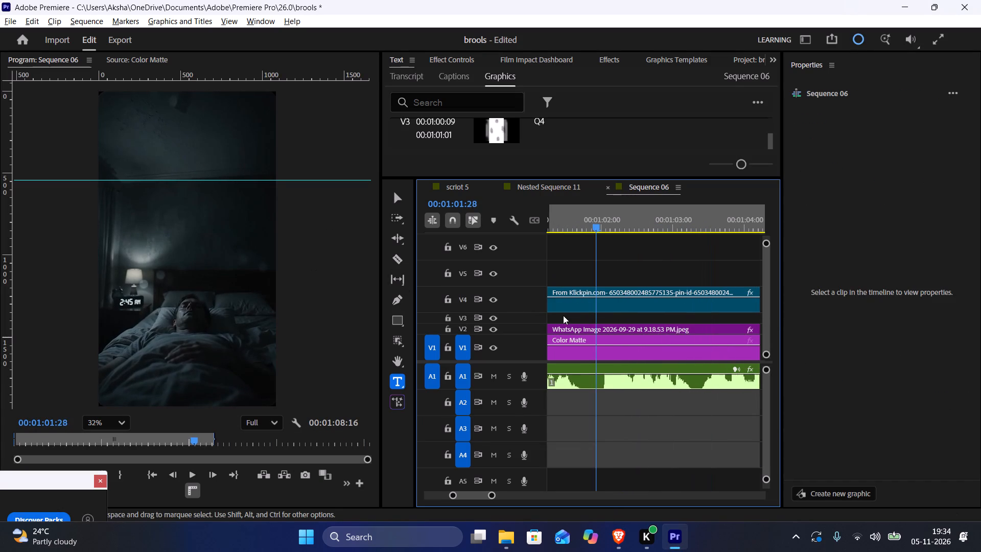
key(space)
key(space)
drag(595, 218, 604, 216)
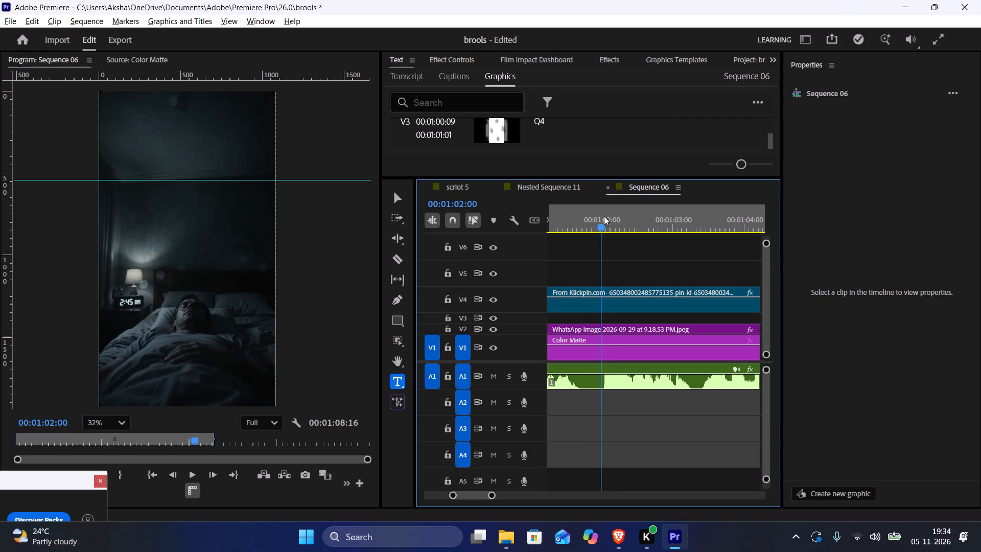
drag(604, 216, 605, 216)
key(c)
click(606, 298)
key(b)
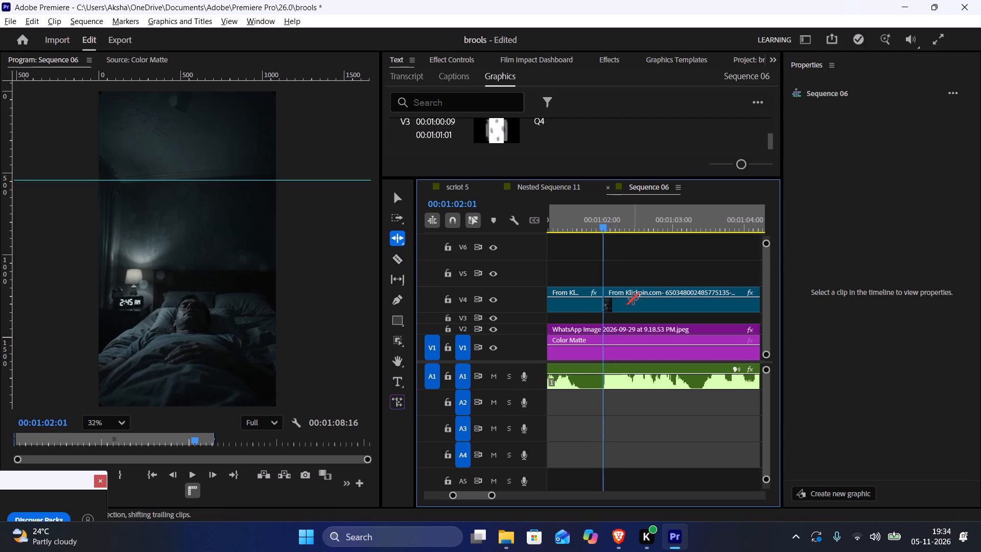
click(639, 299)
click(636, 304)
key(BackSpace)
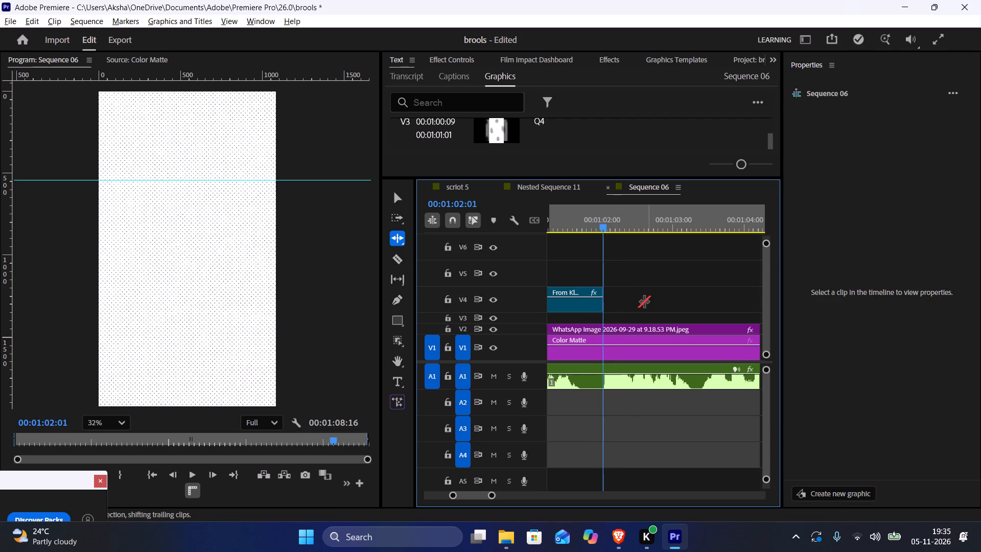
Find the green logo animation around 00:00:44:17 in the scriot 5 sequence and copy its clips on V6 and V7.
scroll(641, 286, up, 1)
alt+scroll(641, 286, down, 7)
key(space)
alt+scroll(641, 286, down, 4)
key(space)
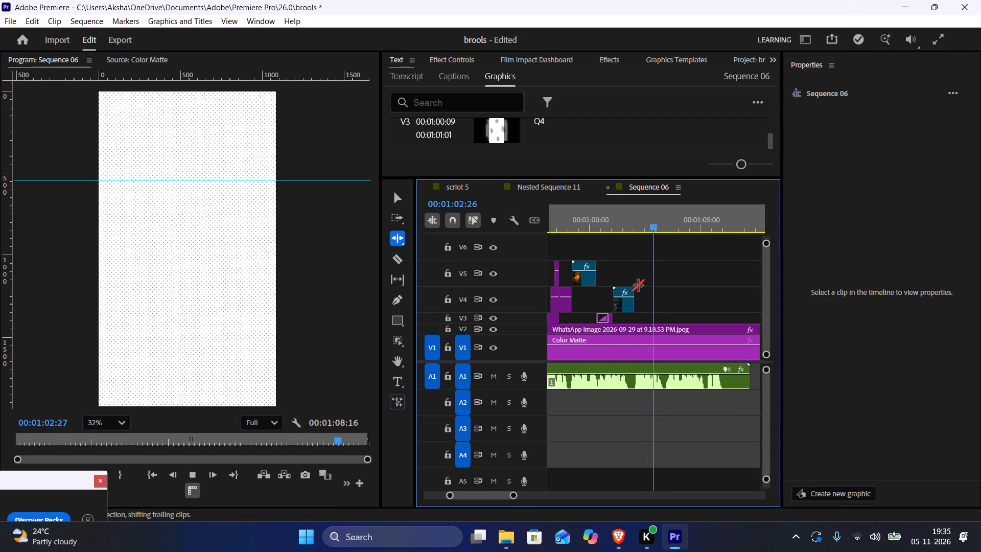
click(461, 187)
scroll(536, 247, up, 14)
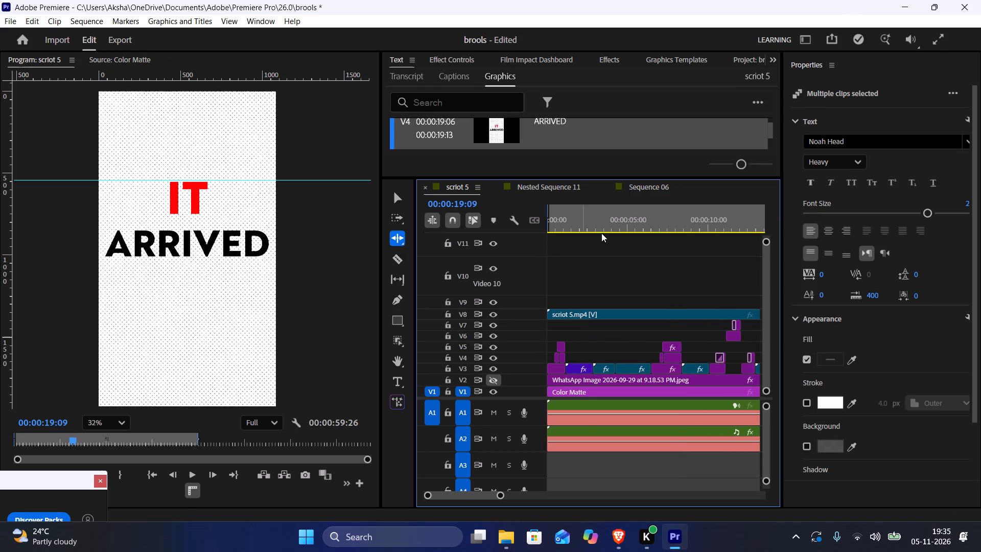
scroll(601, 233, up, 4)
drag(587, 223, 749, 239)
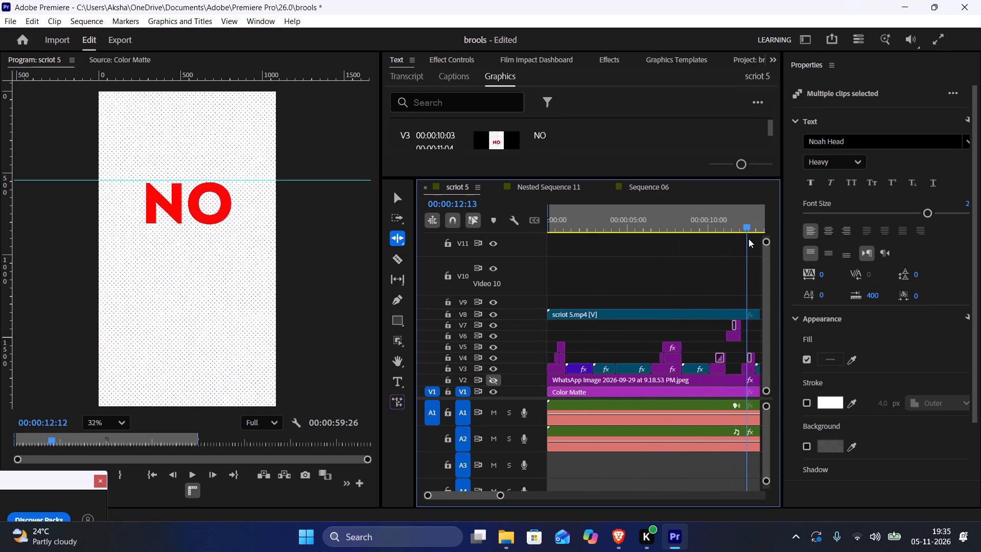
drag(749, 239, 750, 239)
scroll(711, 273, down, 7)
scroll(662, 243, down, 5)
drag(617, 235, 636, 222)
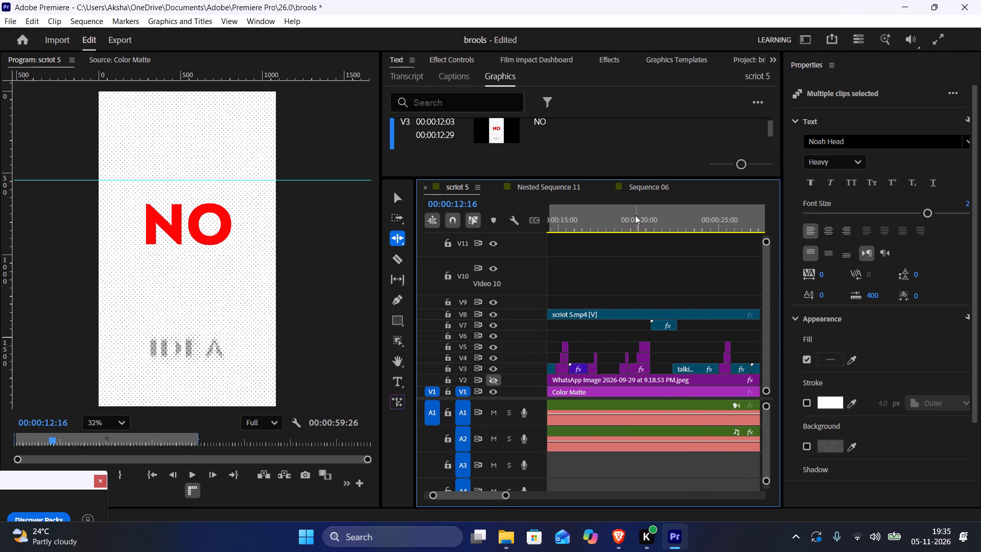
drag(635, 215, 734, 223)
scroll(721, 231, down, 14)
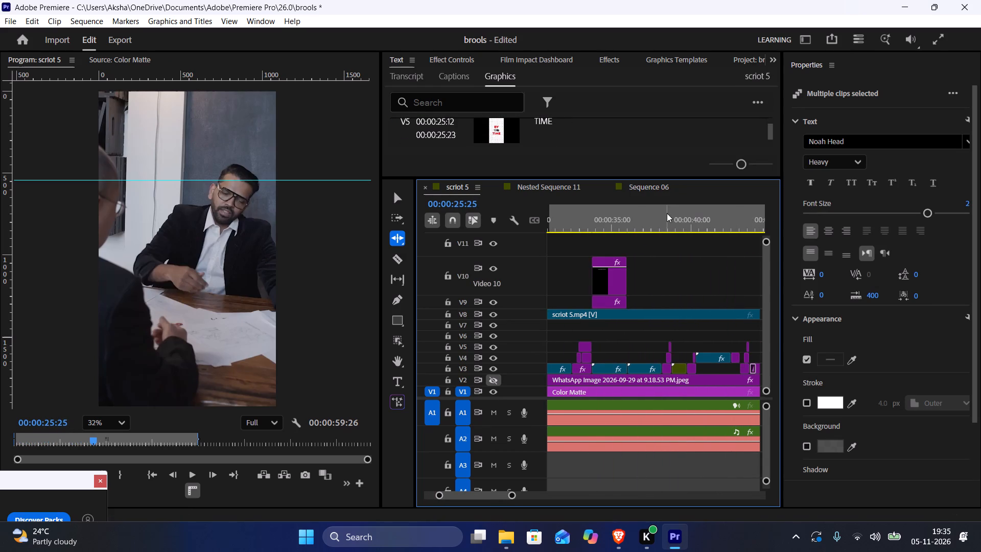
scroll(667, 213, down, 5)
drag(660, 211, 668, 216)
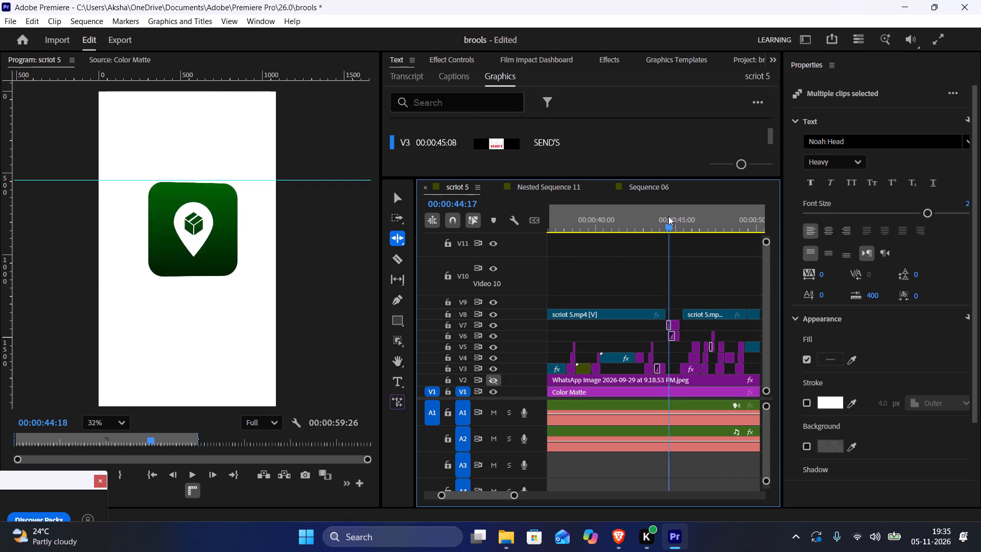
drag(668, 216, 685, 218)
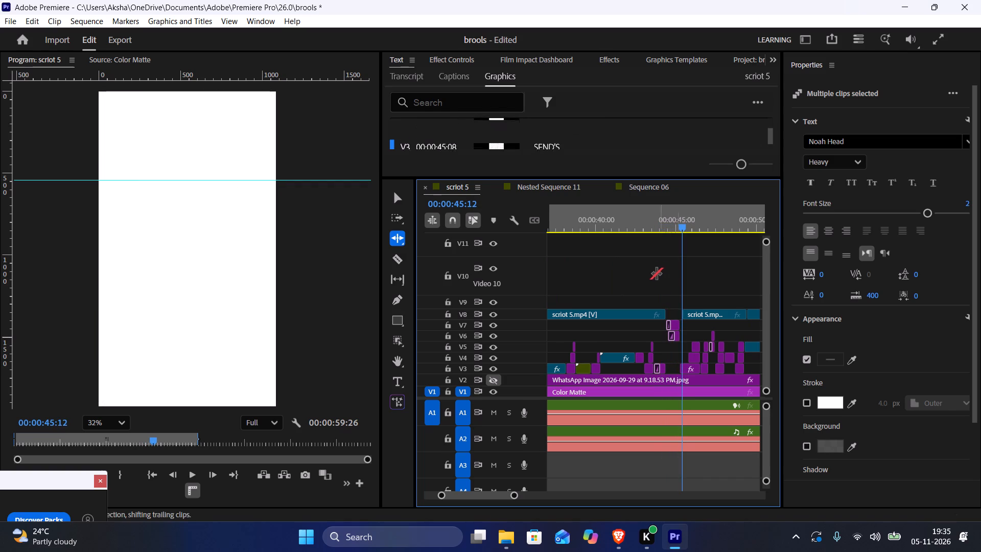
key(v)
drag(673, 299, 675, 336)
key(ctrl+c)
Paste the copied logo clips into Sequence 06 at 00:01:02:01, where the sleep clip ends.
click(664, 181)
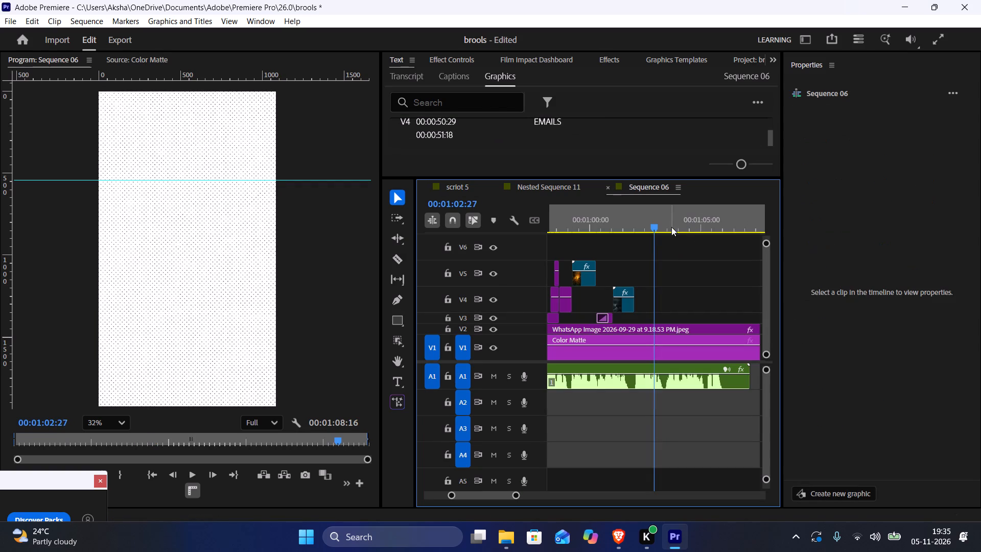
drag(657, 218, 637, 214)
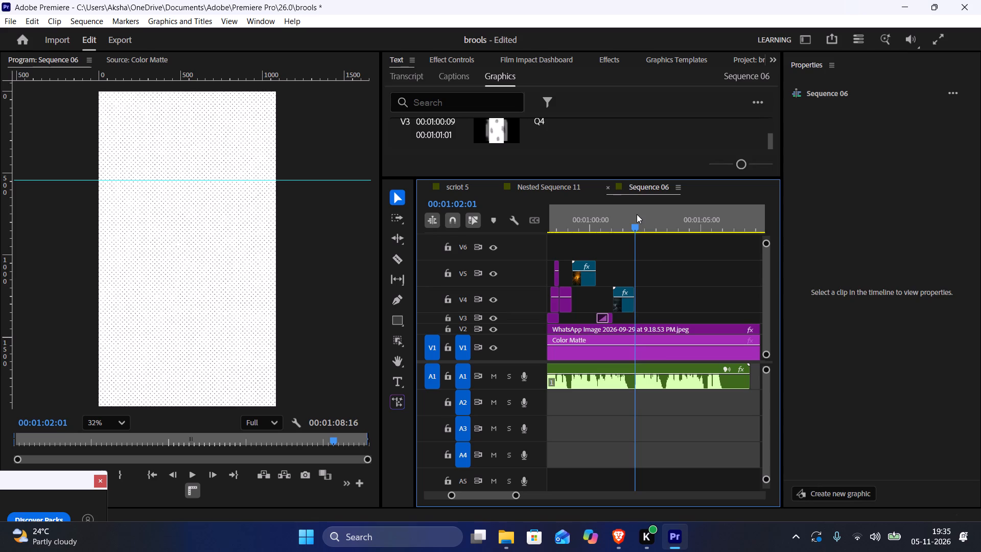
key(ctrl+v)
Play the voiceover over the pasted logo and easyordertracker.co clips and extend their ends to 00:01:03:20.
click(637, 214)
key(space)
key(space)
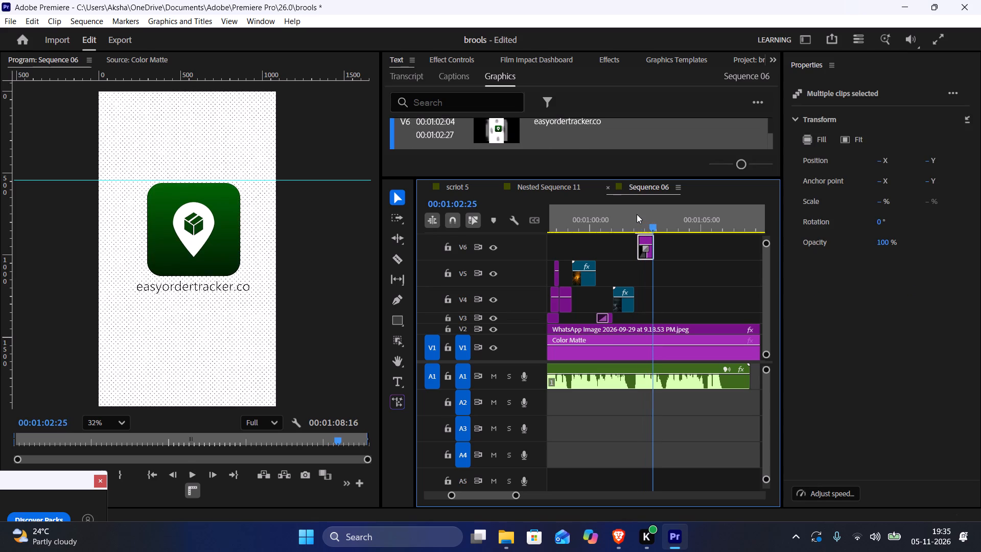
key(space)
key(space)
drag(655, 245, 665, 247)
click(637, 227)
key(space)
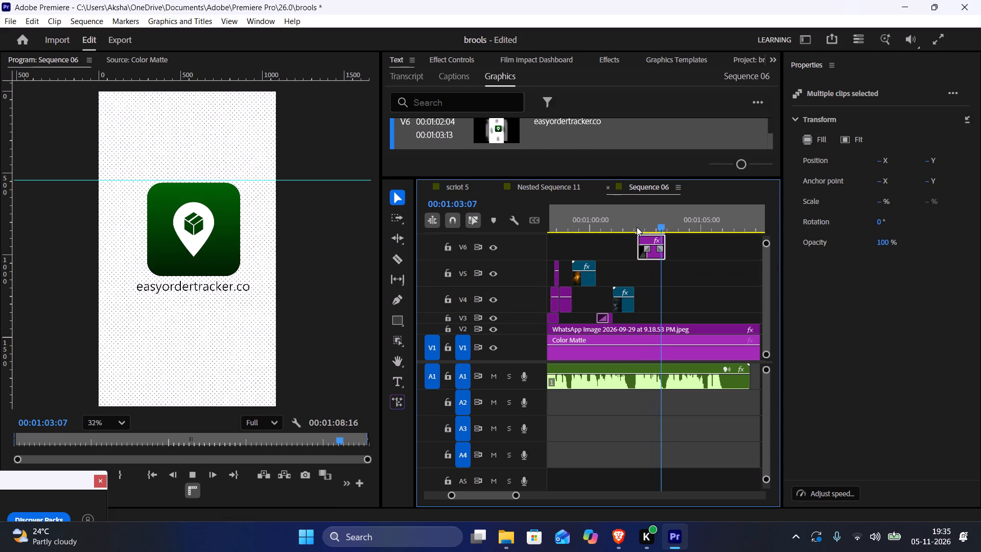
key(space)
key(space)
key(space)
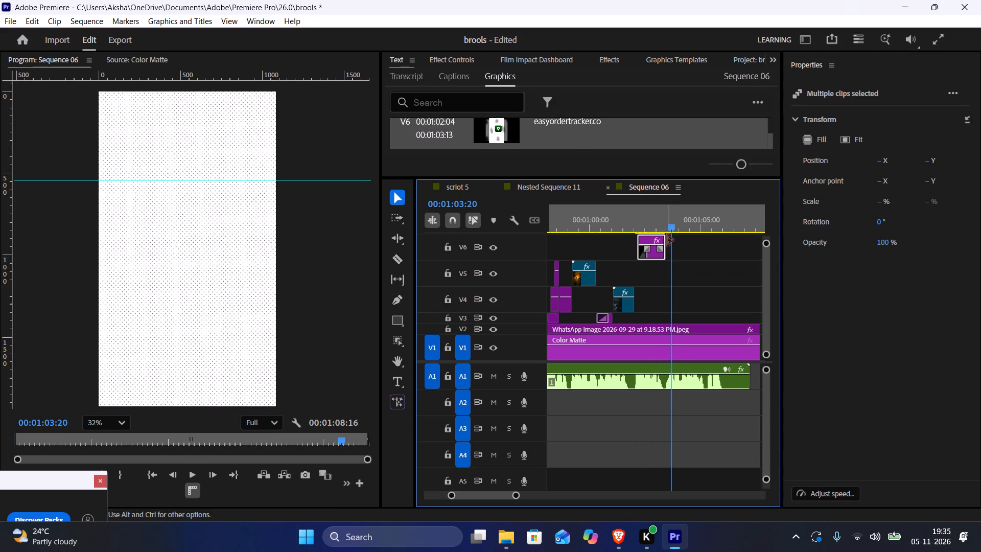
click(668, 240)
Replay the voiceover around the end of the logo clips to check their timing against the spoken words.
click(661, 225)
key(space)
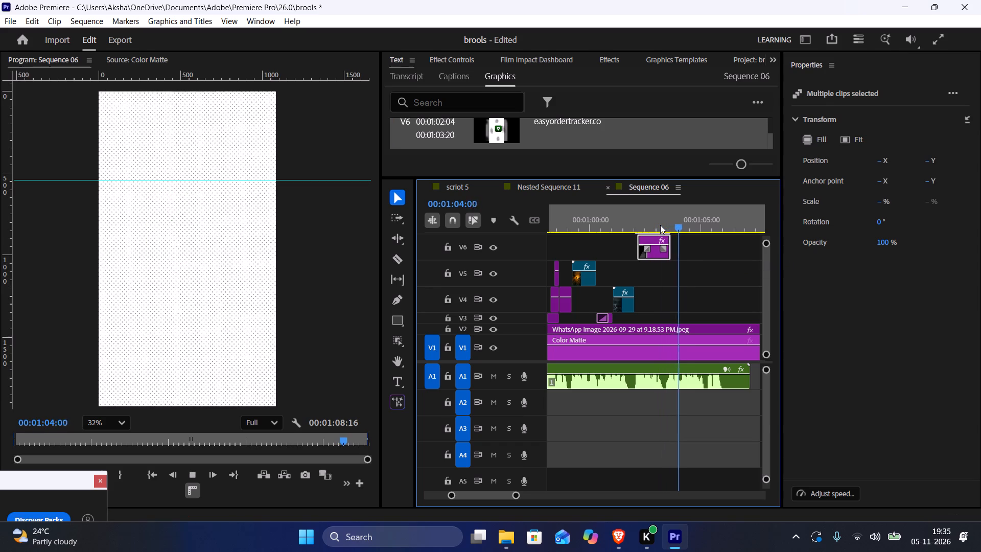
key(space)
drag(660, 225, 670, 224)
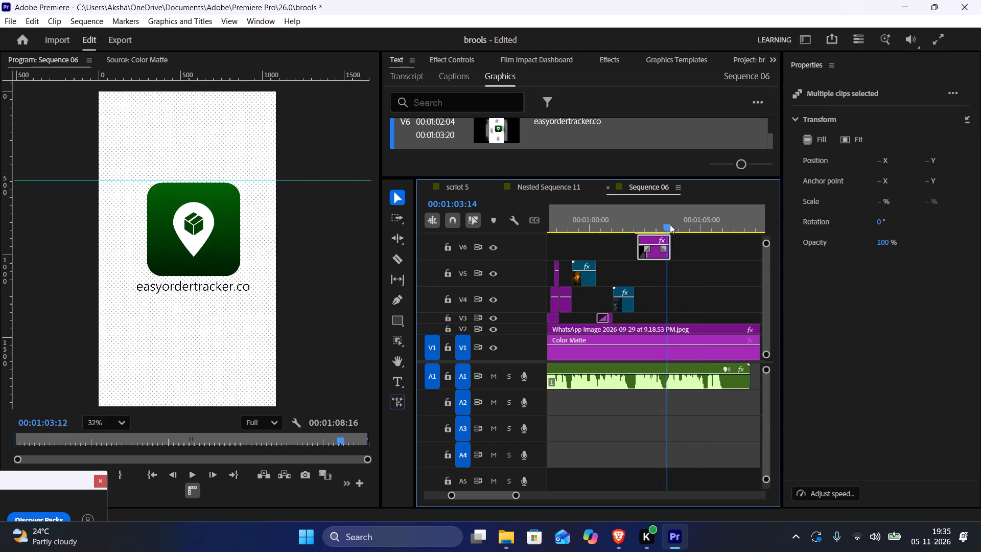
drag(670, 224, 665, 225)
key(space)
key(space)
key(space)
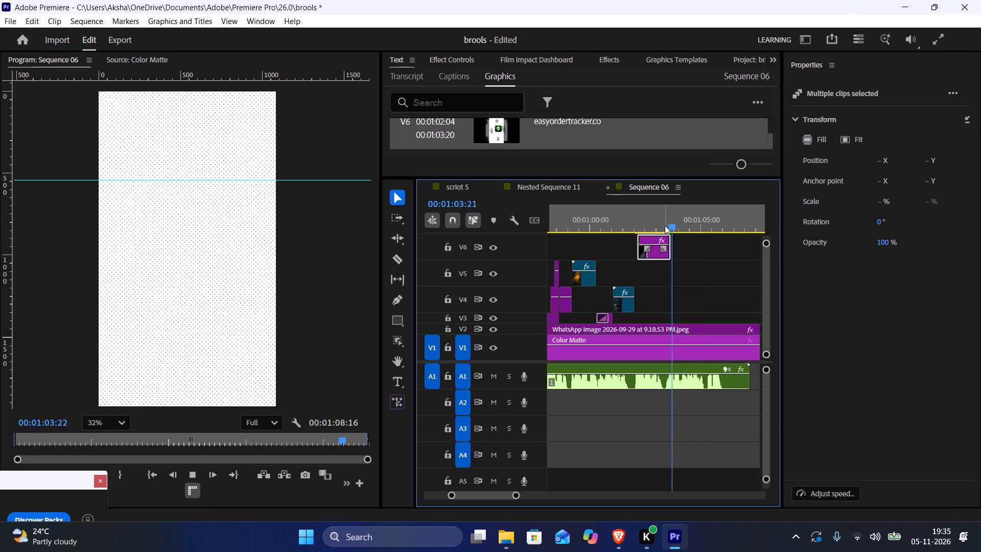
key(space)
key(space)
key(space)
key(space)
key(space)
key(space)
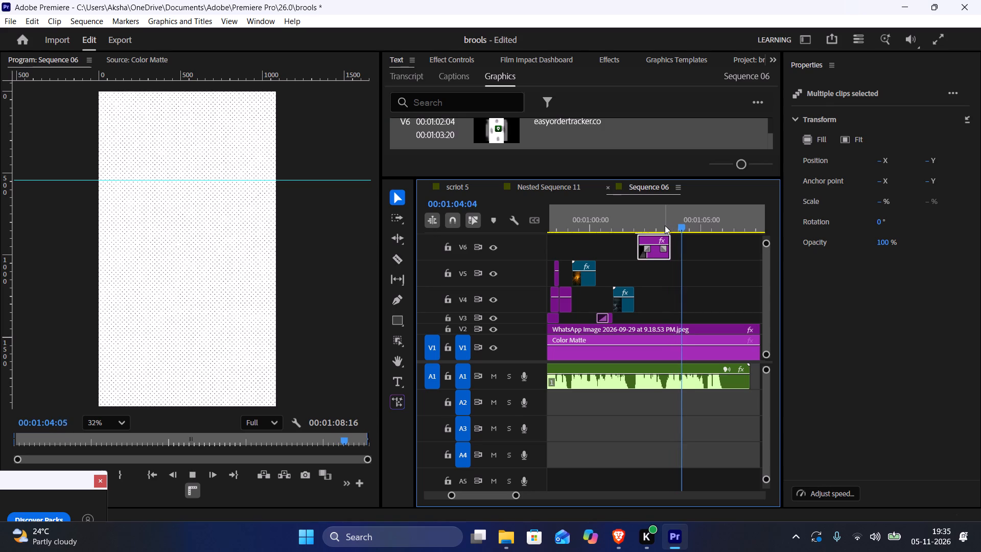
key(space)
Check the closing lines in the New Video Script document, and listen to the voiceover from the logo's end onward in Premiere.
key(alt+Tab)
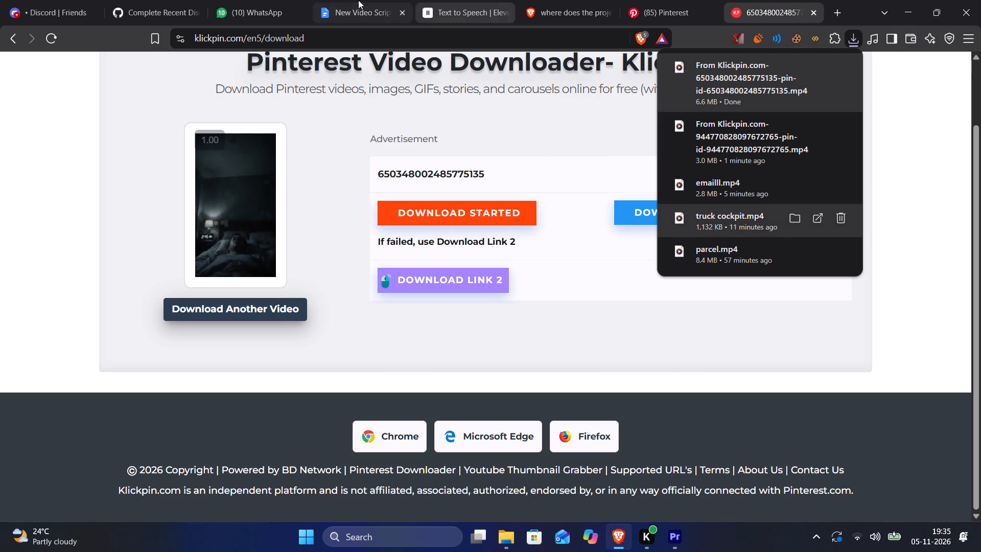
click(358, 0)
key(alt+Tab)
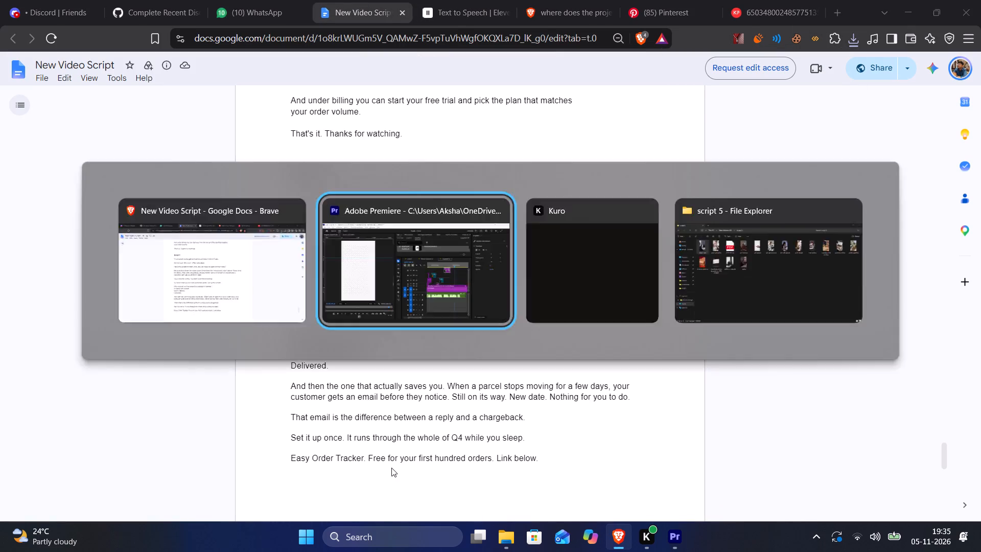
scroll(573, 379, down, 4)
key(space)
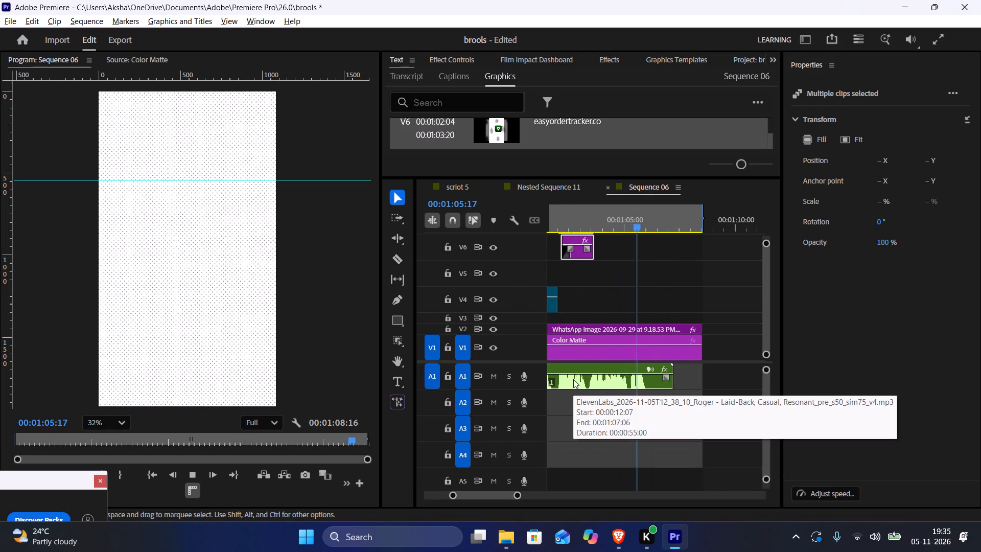
key(space)
drag(582, 232, 613, 233)
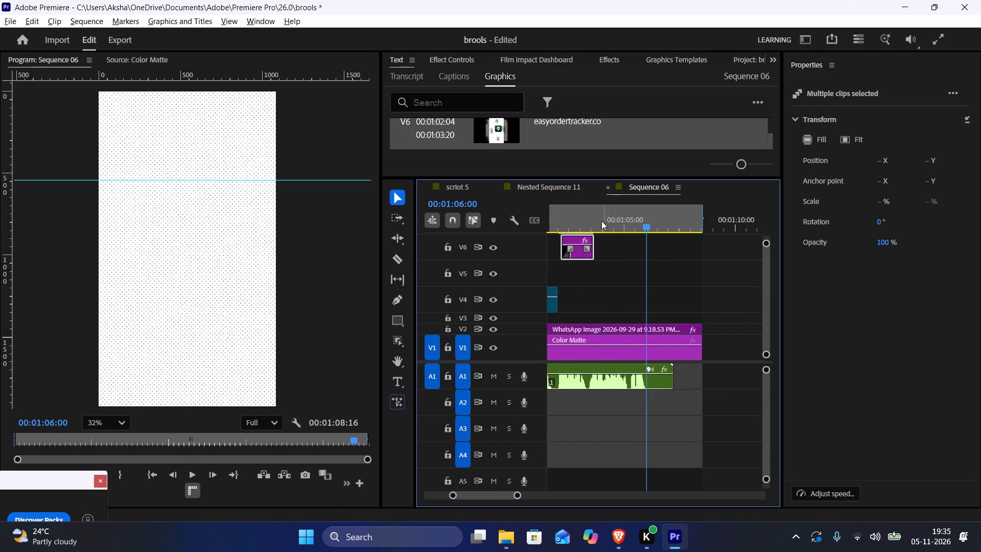
click(596, 216)
key(space)
key(space)
click(594, 216)
key(space)
key(space)
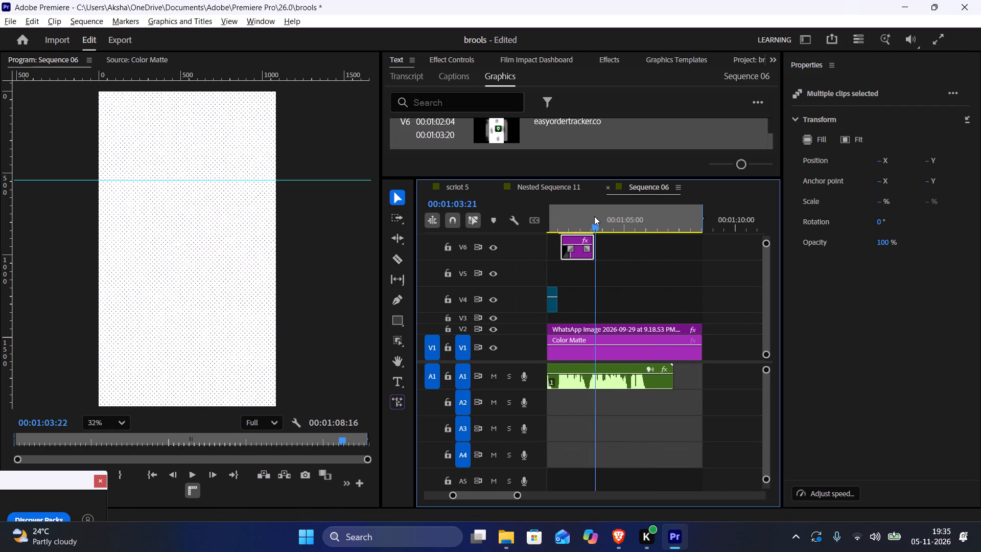
Copy the Q4 title on V3 and paste it on V3 at 00:01:03:20.
alt+scroll(621, 310, up, 20)
alt+scroll(621, 310, up, 8)
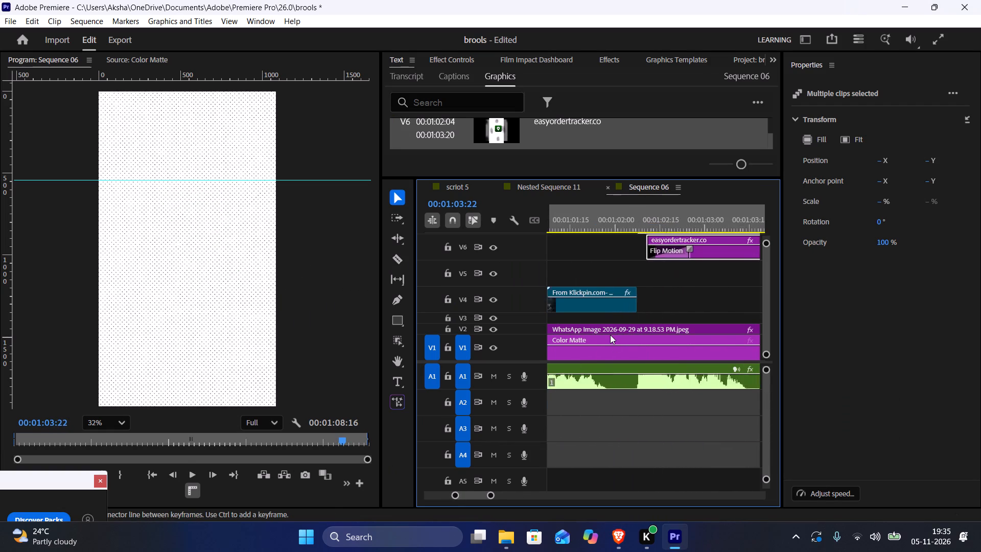
alt+scroll(610, 335, up, 2)
scroll(610, 334, down, 6)
click(592, 319)
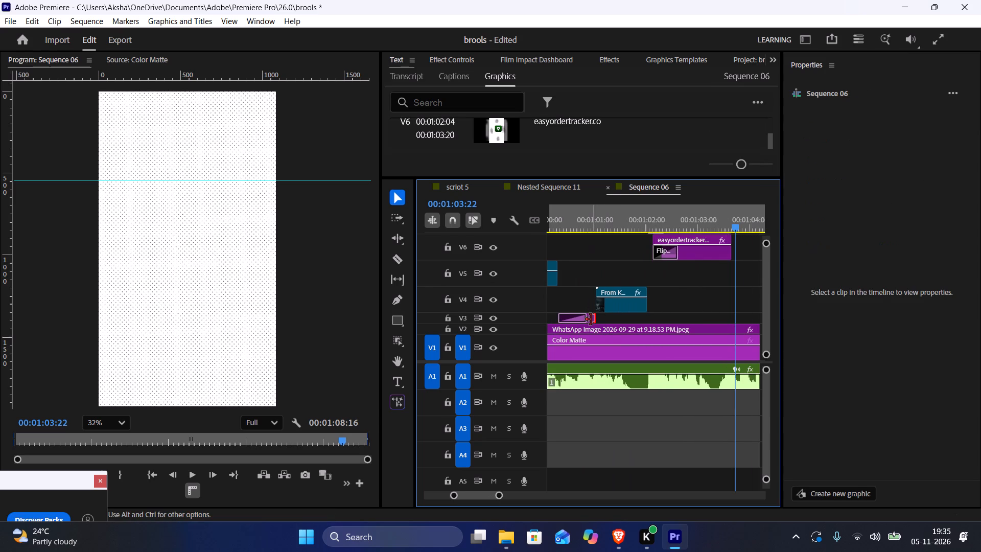
click(591, 319)
alt+scroll(591, 319, up, 7)
click(594, 319)
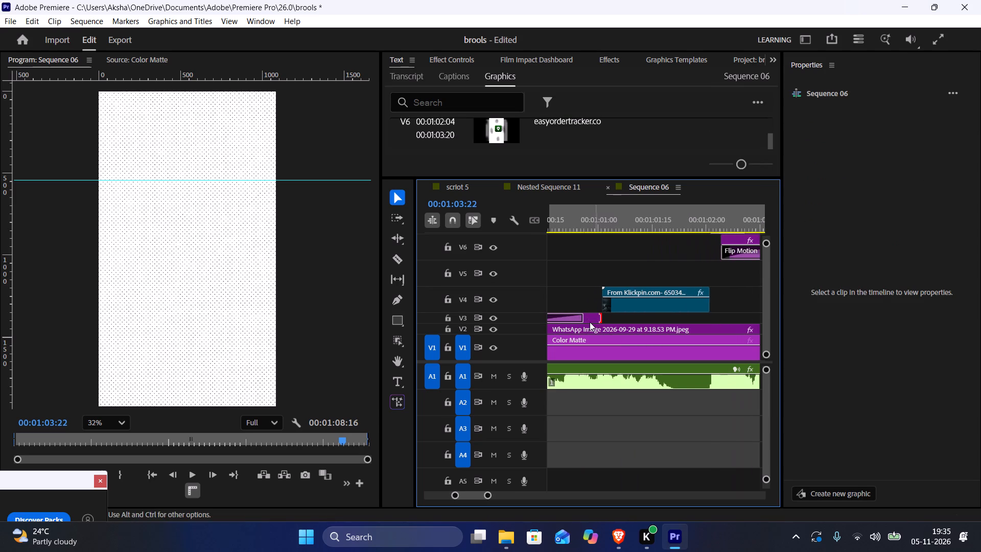
click(589, 322)
key(ctrl+c)
scroll(602, 335, down, 8)
scroll(633, 285, down, 6)
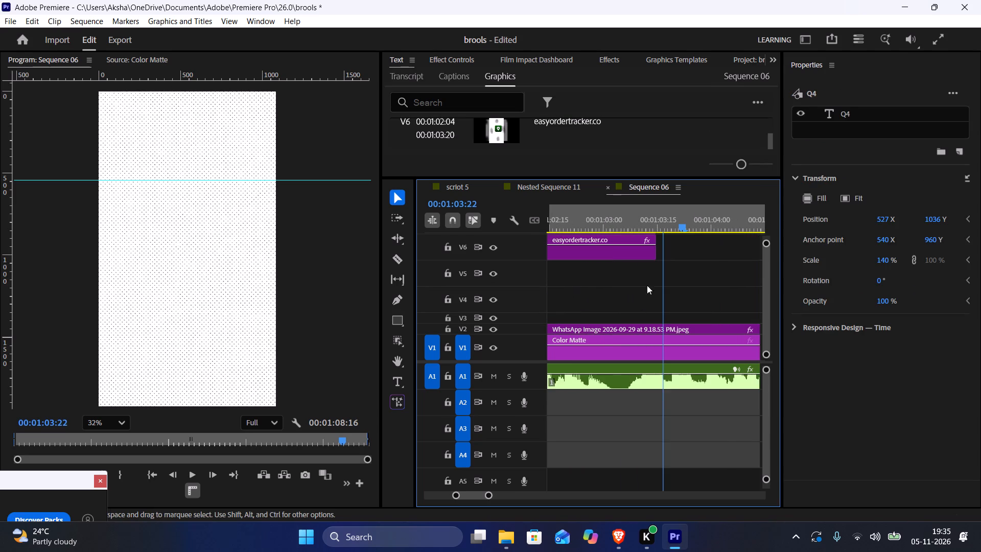
drag(609, 225, 620, 226)
key(ctrl+v)
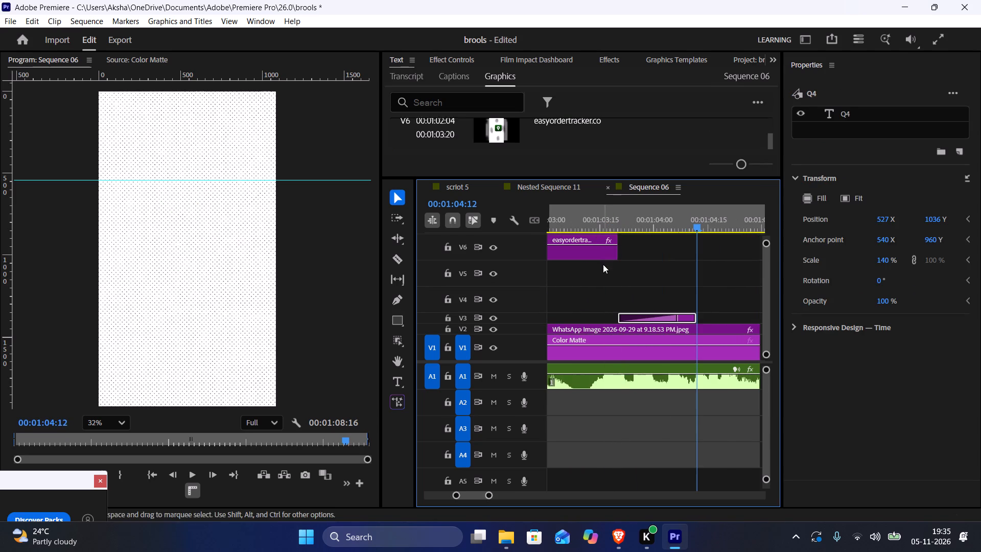
Play the voiceover around the logo's end and trim the easyordertracker.co clip on V6 to end at 00:01:03:10.
click(653, 187)
click(680, 223)
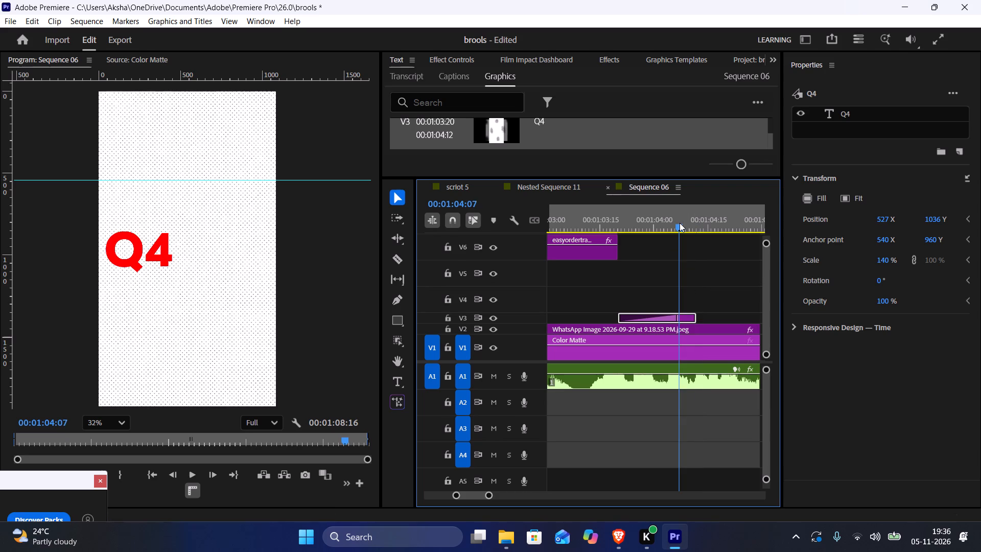
key(space)
key(space)
drag(649, 221, 645, 221)
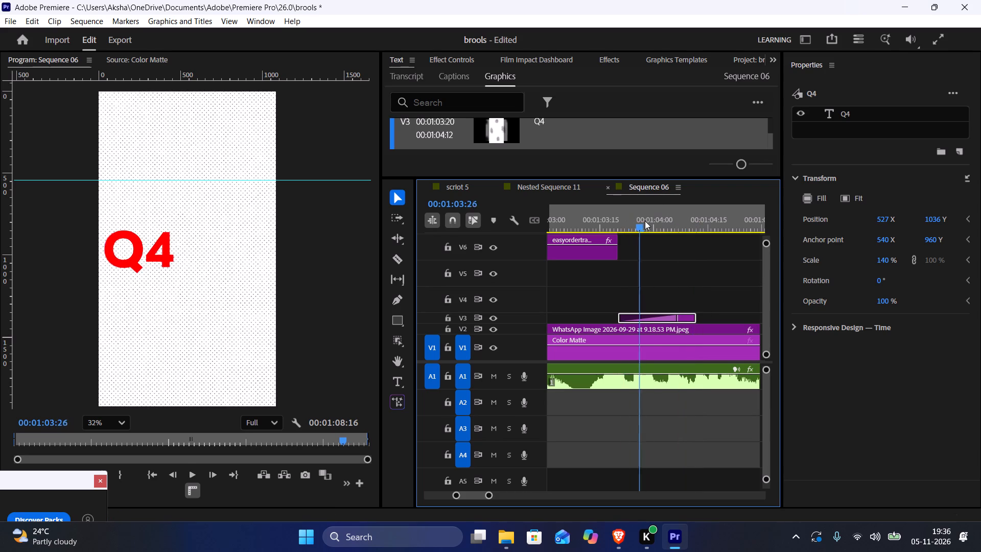
drag(645, 221, 609, 216)
key(space)
key(space)
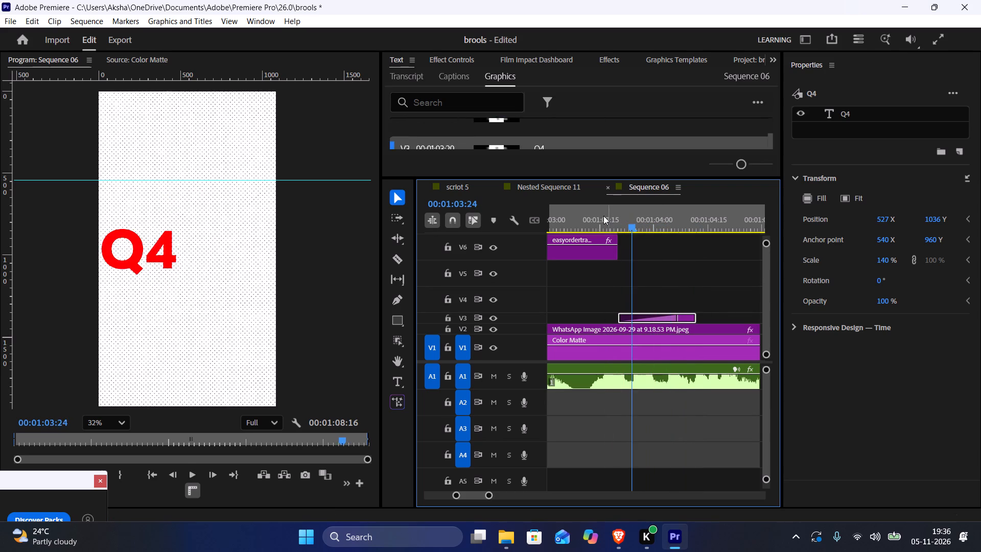
click(587, 211)
key(space)
key(space)
click(559, 205)
click(572, 219)
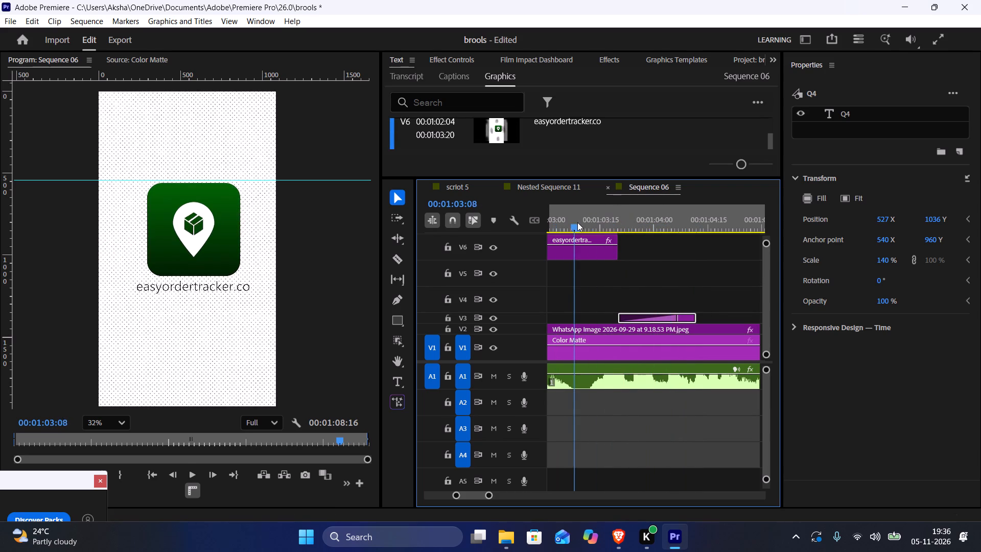
key(space)
key(space)
click(580, 224)
drag(616, 251, 616, 251)
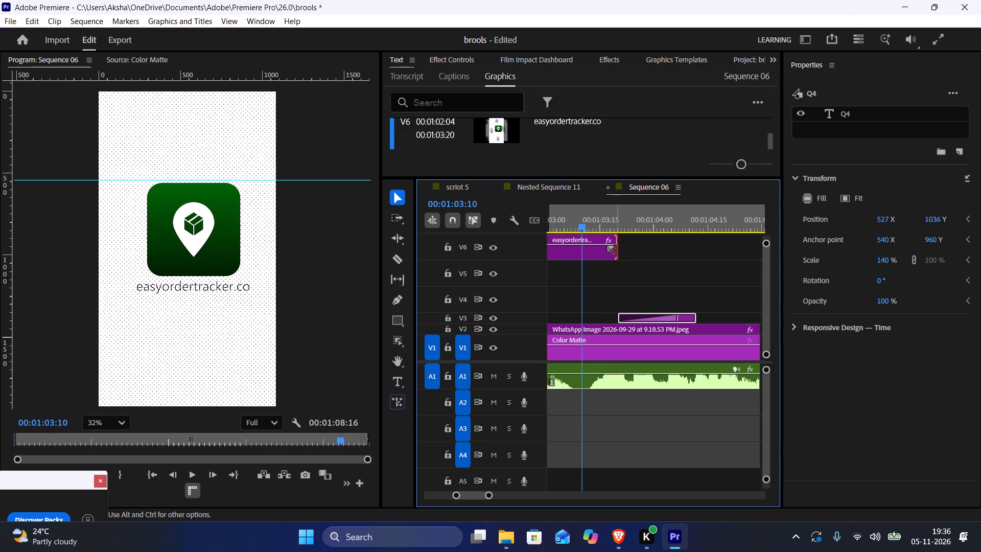
drag(616, 251, 583, 249)
Move the pasted Q4 title on V3 to start at 00:01:03:10, where the easyordertracker.co clip ends.
drag(682, 319, 662, 318)
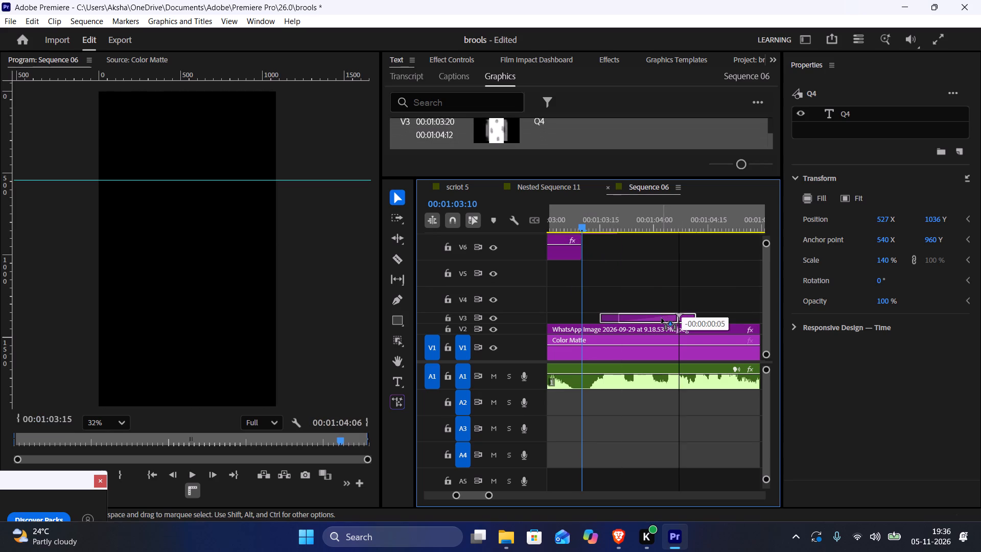
drag(662, 318, 649, 317)
click(655, 320)
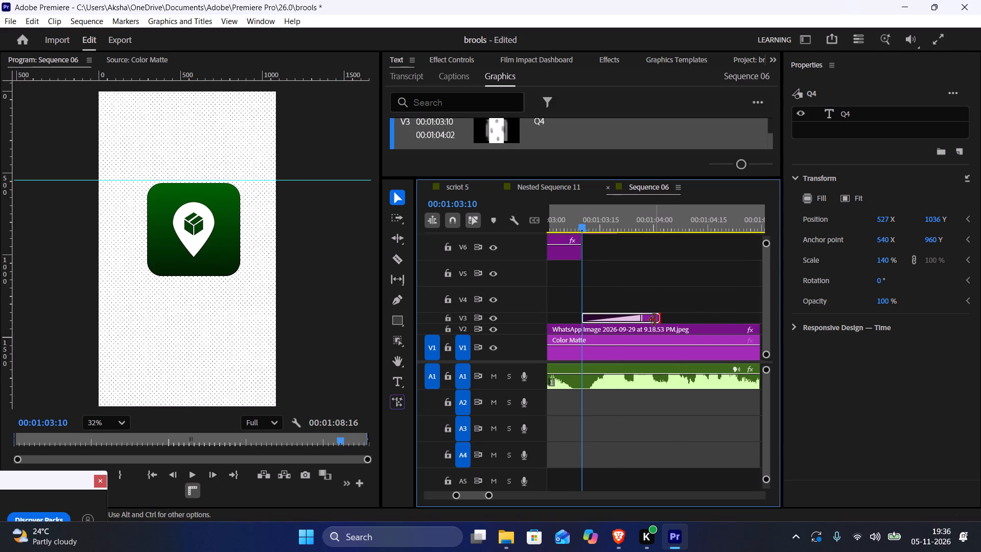
Change the text of the pasted Q4 title to FREE.
click(644, 229)
double_click(123, 252)
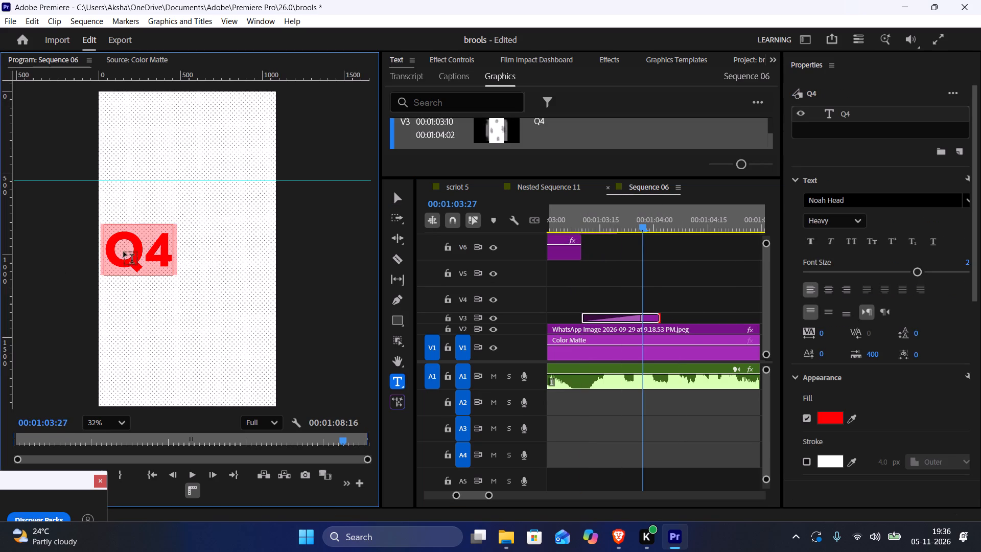
text(FREE)
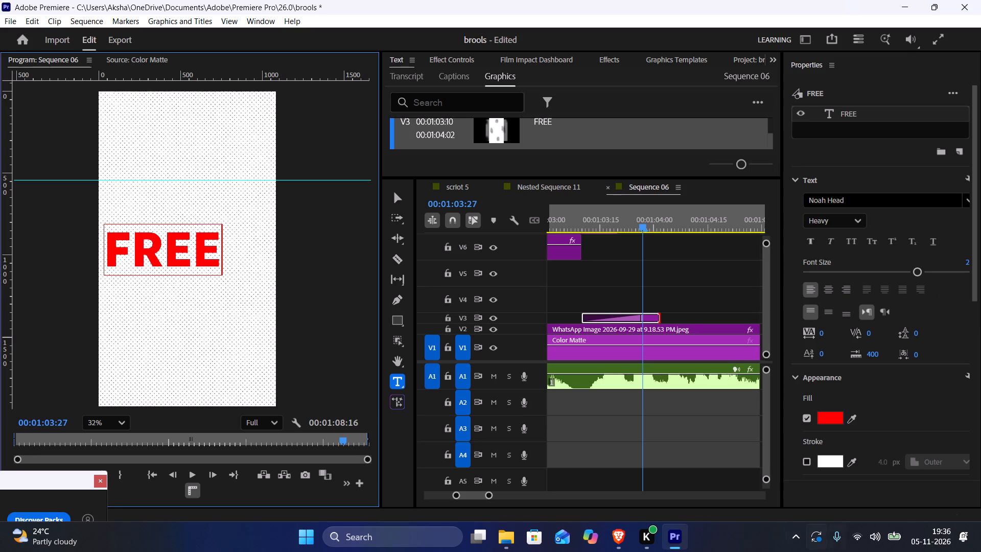
Play the voiceover over the FREE title on V3 and shorten its opening transition to end at about 00:01:03:20.
click(729, 256)
drag(590, 220, 610, 205)
key(space)
key(space)
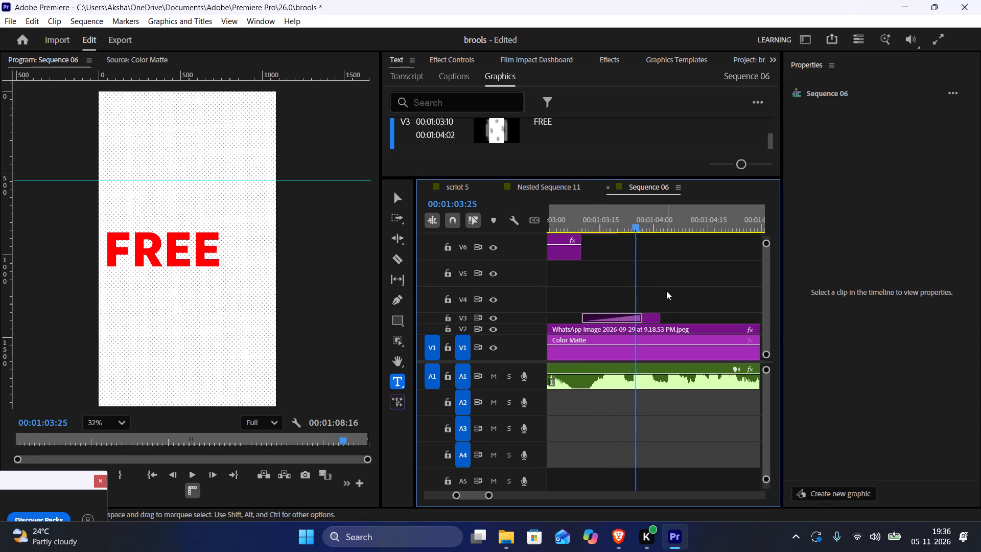
drag(639, 316, 612, 312)
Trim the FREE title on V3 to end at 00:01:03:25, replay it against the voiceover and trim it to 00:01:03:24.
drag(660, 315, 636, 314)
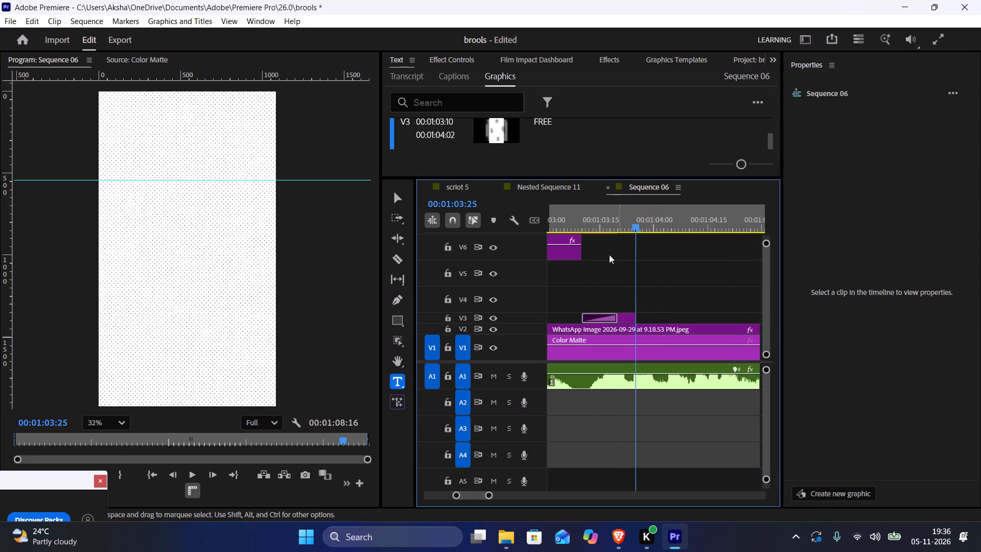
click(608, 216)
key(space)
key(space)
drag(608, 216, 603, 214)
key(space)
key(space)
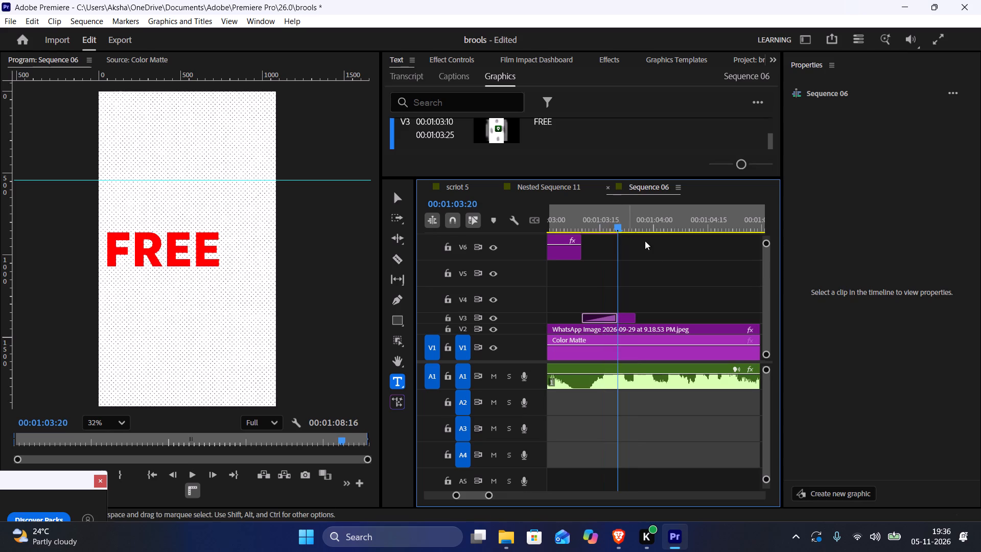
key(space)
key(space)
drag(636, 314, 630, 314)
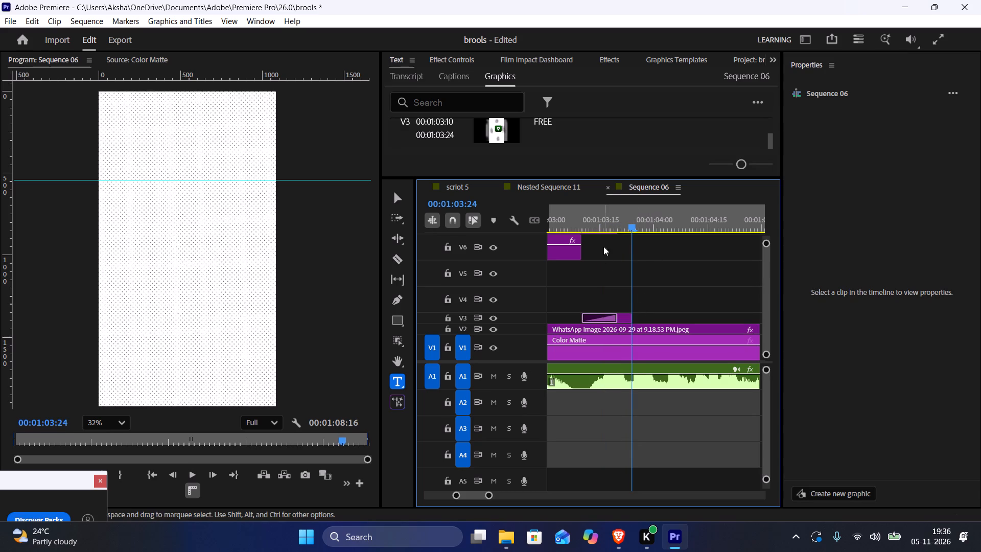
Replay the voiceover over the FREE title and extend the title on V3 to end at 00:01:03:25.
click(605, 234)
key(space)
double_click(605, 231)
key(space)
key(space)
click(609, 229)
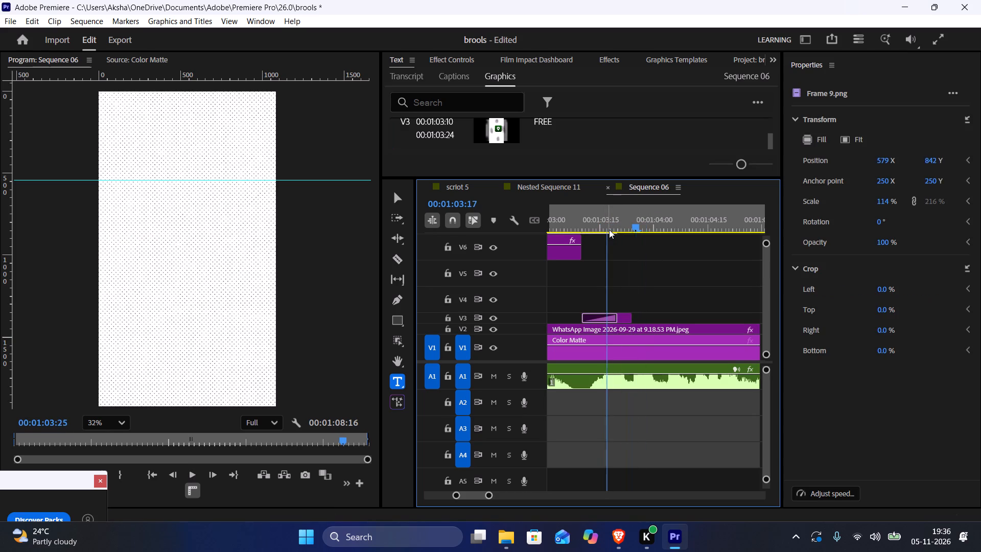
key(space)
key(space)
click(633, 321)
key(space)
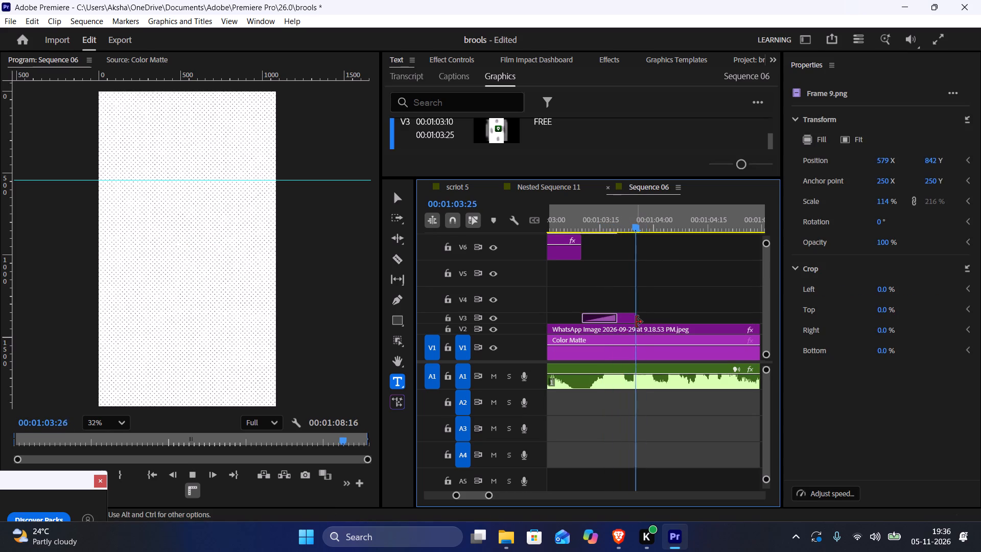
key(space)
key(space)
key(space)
Play the voiceover from the end of the FREE title and extend the title on V3 to end at 00:01:04:00.
click(636, 233)
click(632, 221)
key(space)
key(space)
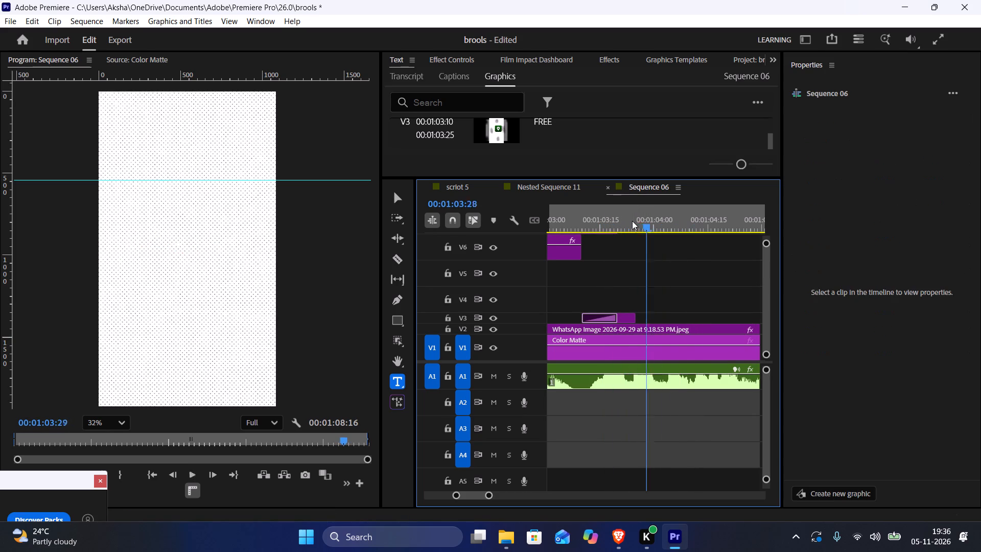
click(632, 221)
key(space)
key(space)
click(632, 221)
key(space)
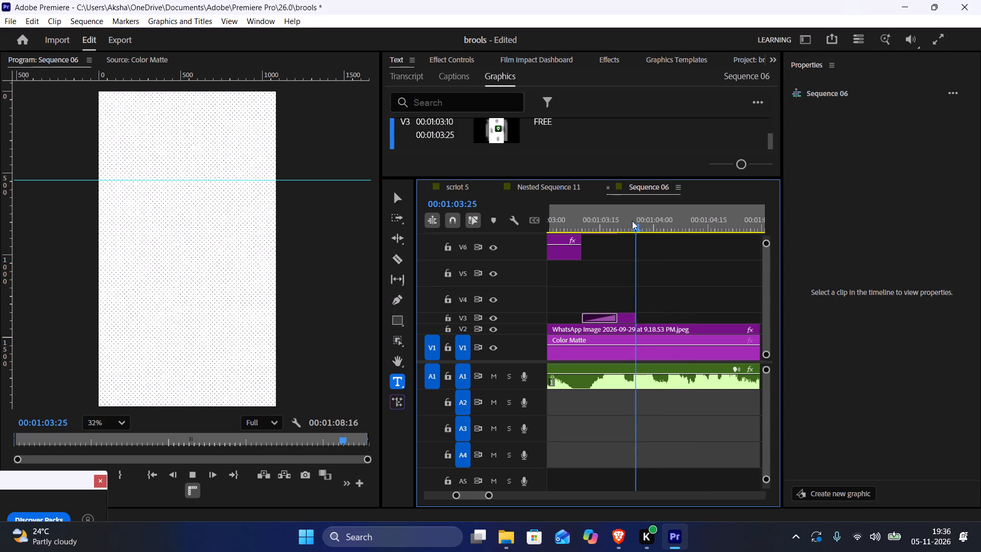
key(space)
click(632, 221)
key(space)
key(space)
click(632, 221)
key(space)
key(space)
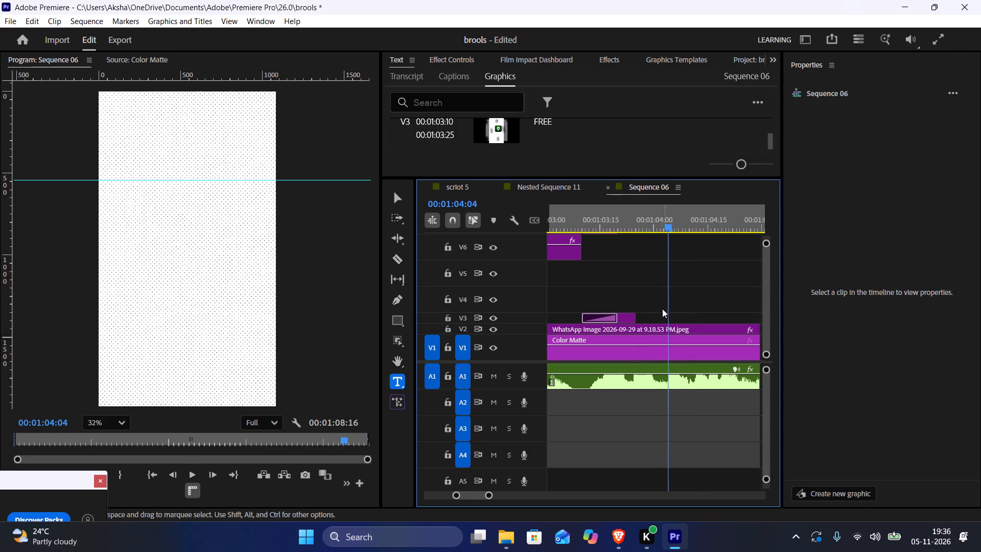
drag(641, 315, 660, 318)
click(629, 214)
key(space)
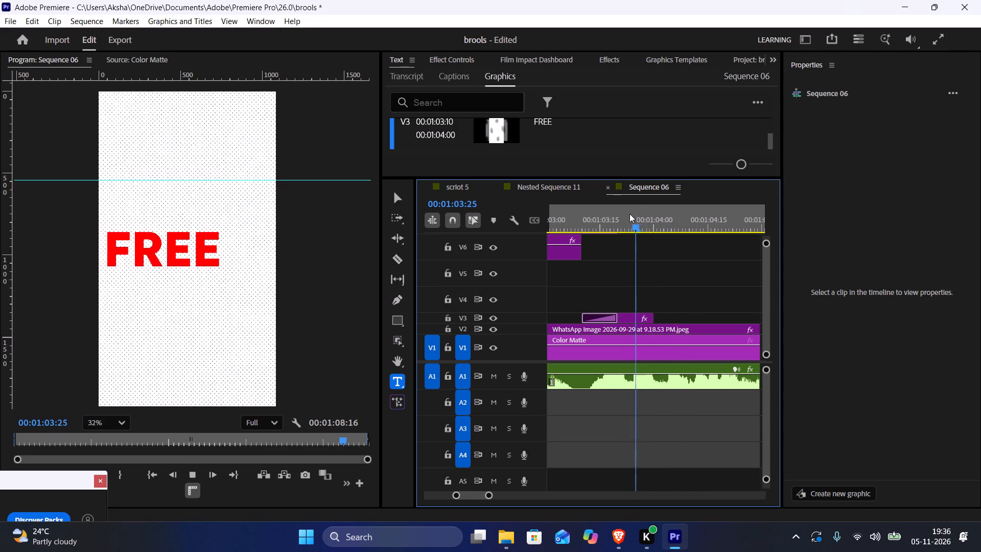
key(space)
key(space)
click(629, 214)
key(space)
key(space)
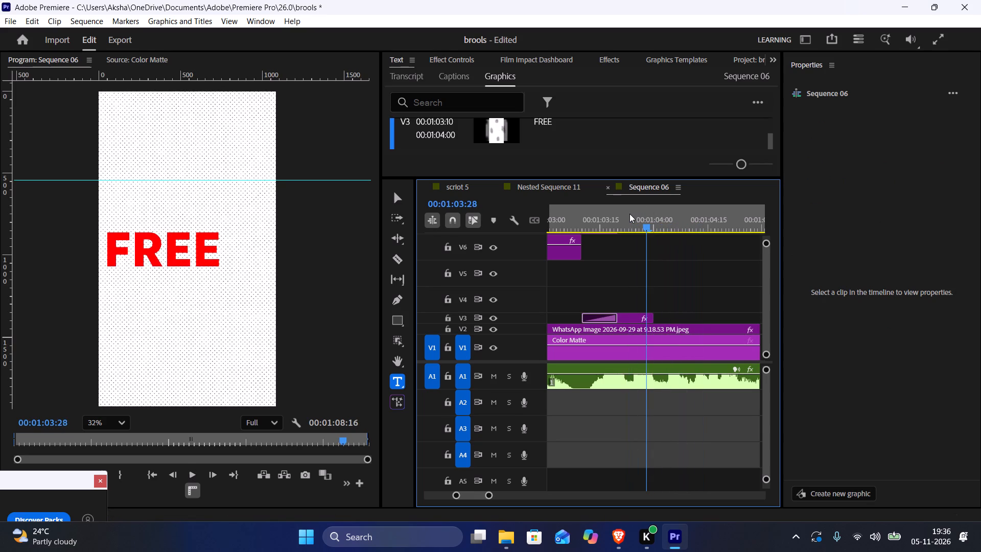
Find the AND title on V3 and the A title on V4 near 00:00:57:04 and copy both together.
scroll(633, 296, up, 6)
alt+scroll(620, 339, down, 6)
scroll(610, 333, up, 8)
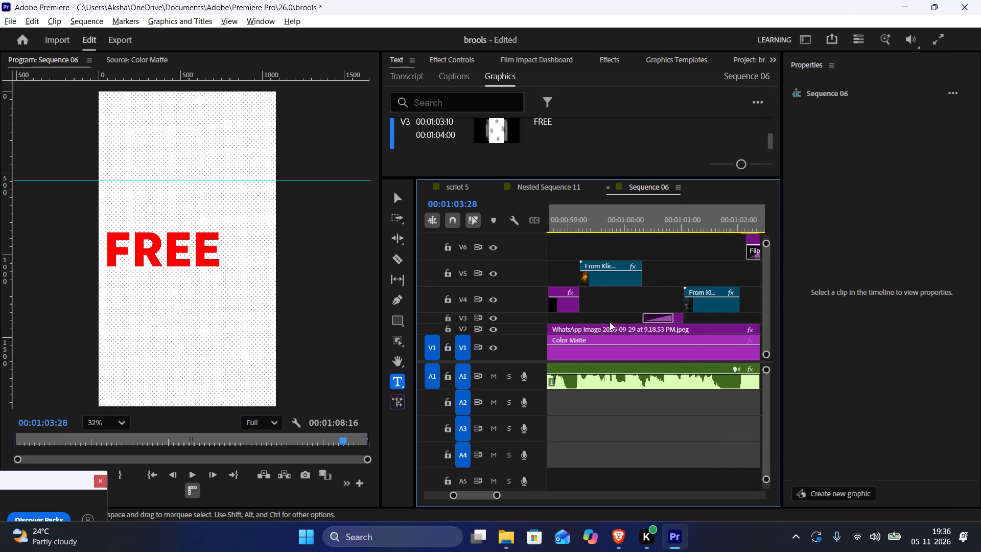
alt+scroll(610, 322, down, 4)
scroll(611, 304, up, 4)
drag(624, 209, 639, 213)
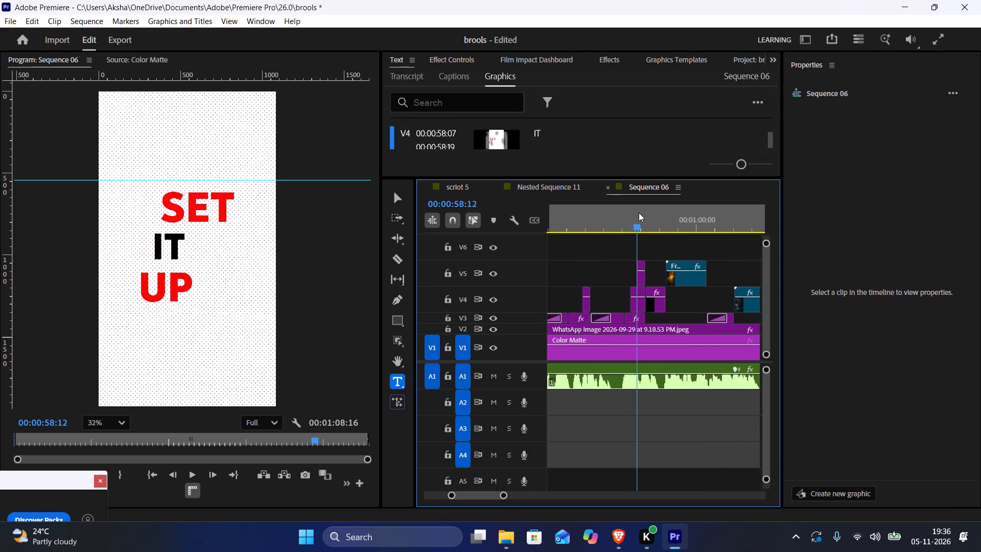
drag(639, 213, 660, 216)
scroll(649, 215, up, 2)
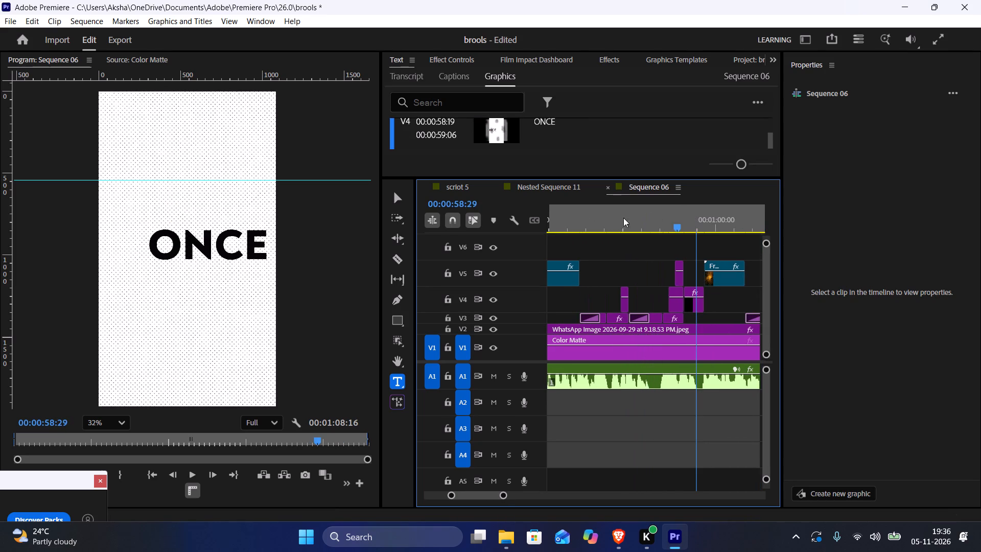
click(608, 218)
drag(606, 217, 629, 220)
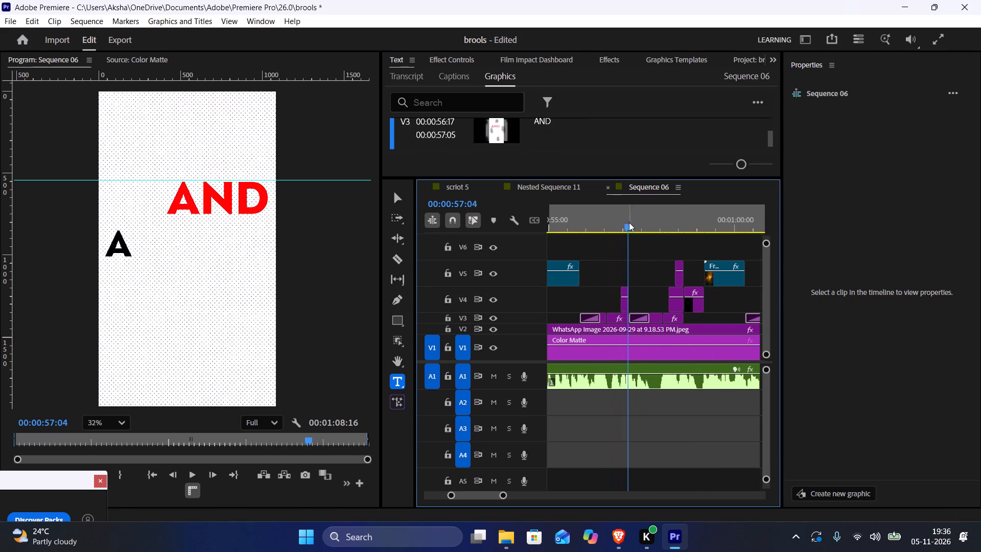
drag(618, 260, 623, 318)
key(ctrl+c)
Paste the copied AND and A titles onto V3 and V4 from 00:01:03:29, at the end of the FREE title.
scroll(685, 305, down, 7)
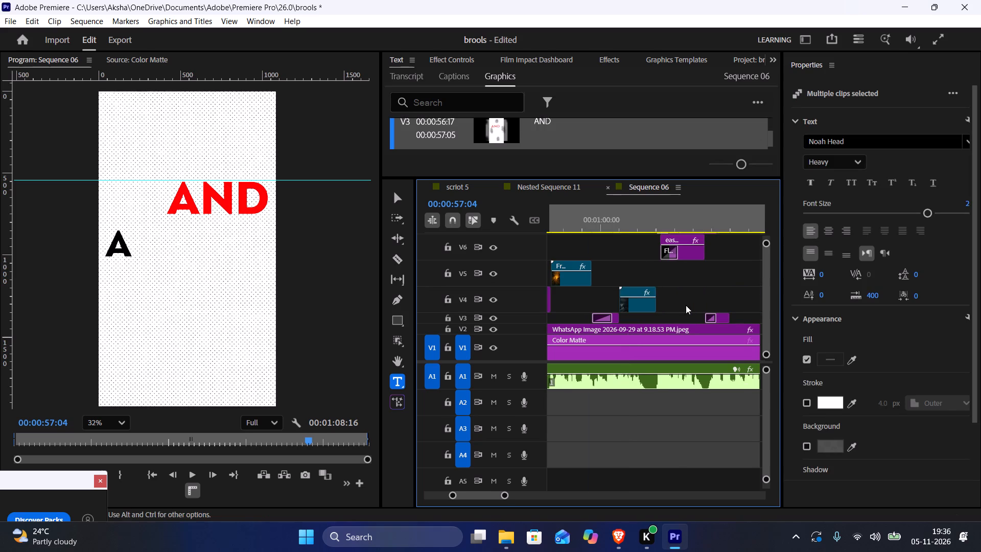
scroll(686, 305, down, 1)
scroll(713, 223, down, 8)
drag(587, 217, 579, 215)
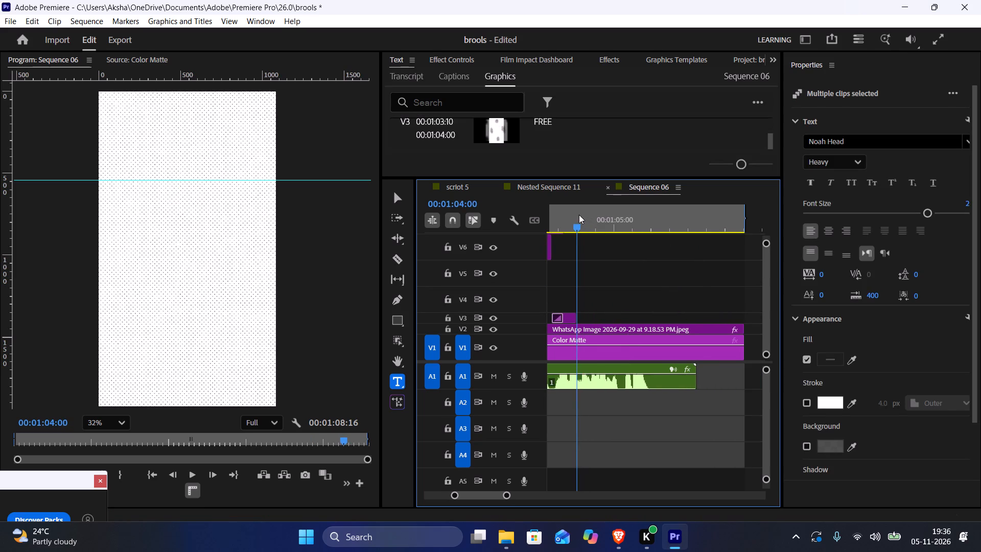
drag(579, 215, 578, 215)
key(ctrl+v)
Play the voiceover over the pasted AND and A titles and extend both to end at 00:01:05:07.
click(578, 215)
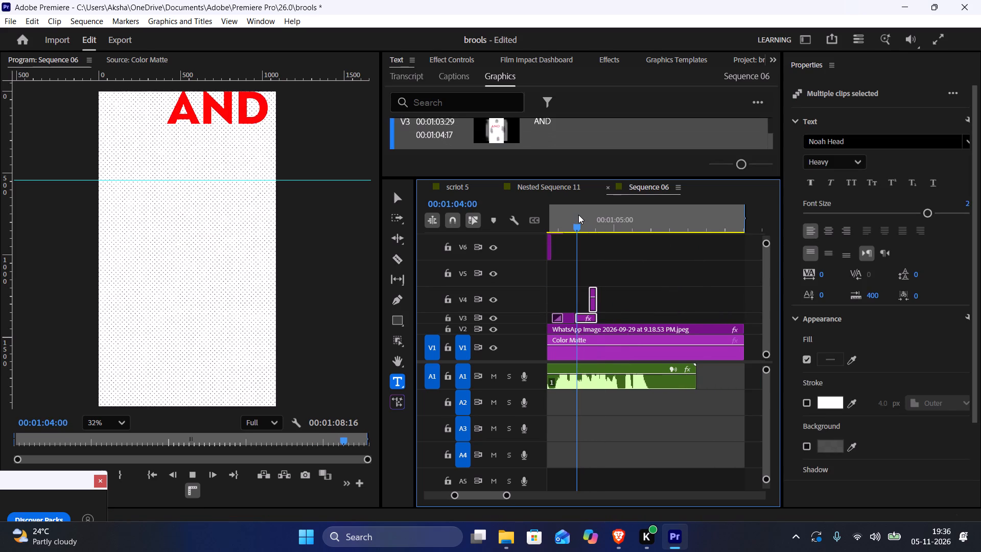
key(space)
key(space)
drag(580, 217, 595, 222)
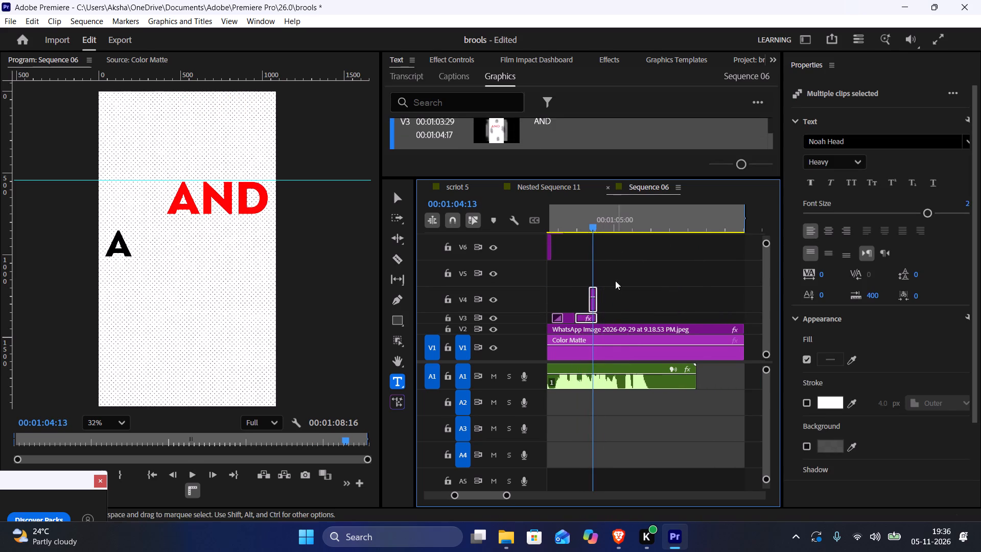
drag(603, 296, 627, 301)
Replay the voiceover and move the pasted AND and A titles together so AND starts at 00:01:04:02.
drag(587, 219, 580, 216)
key(space)
key(space)
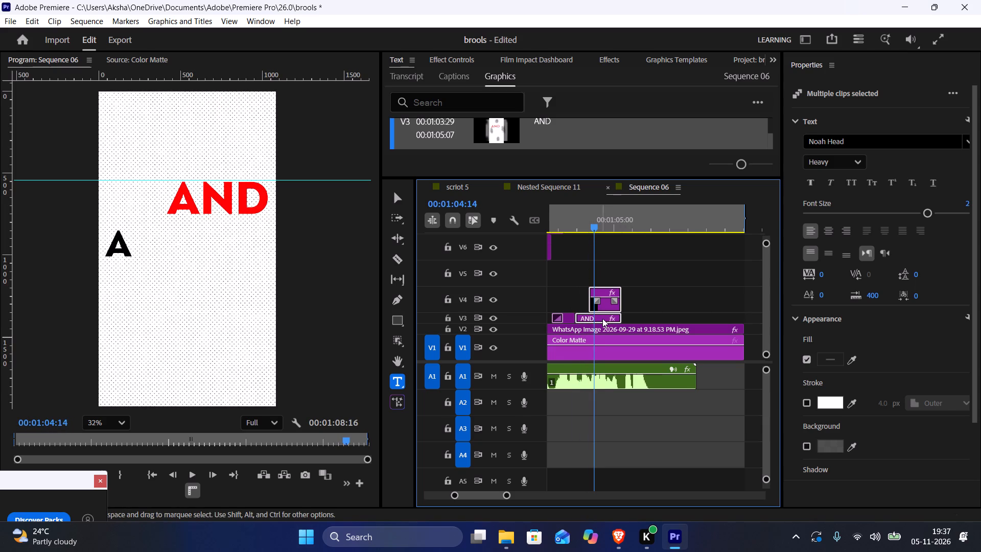
drag(602, 318, 612, 316)
Extend the FREE title on V3 to 00:01:04:02 to meet the pasted AND title, and play the transition between them.
drag(574, 315, 579, 314)
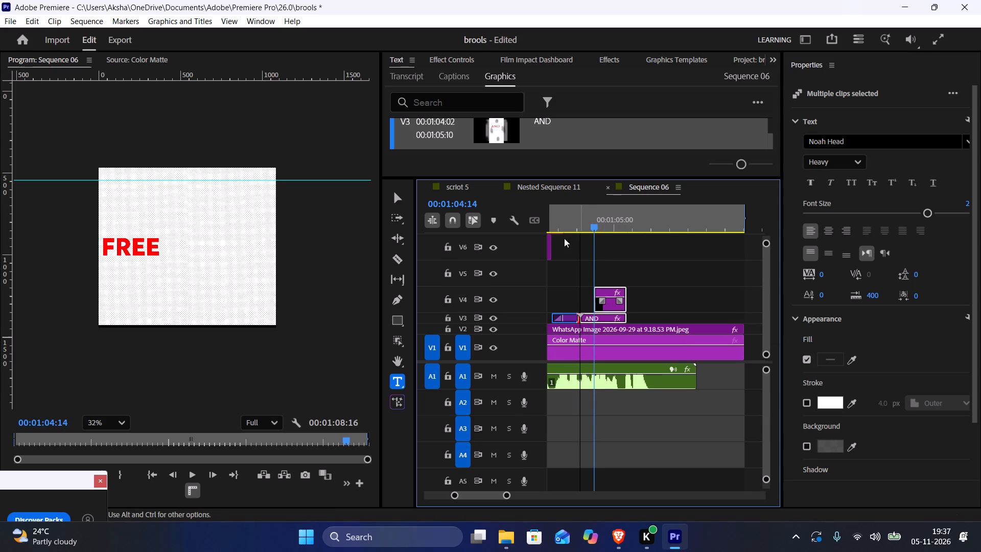
click(573, 202)
click(587, 223)
click(578, 216)
key(space)
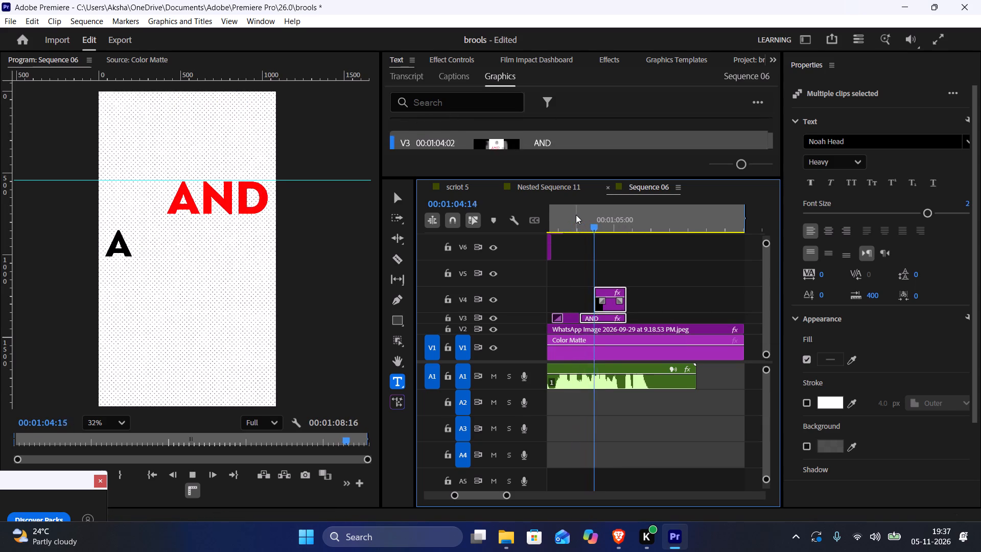
key(space)
key(space)
key(space)
Change the text of the pasted AND title on V3 to $100.
double_click(250, 208)
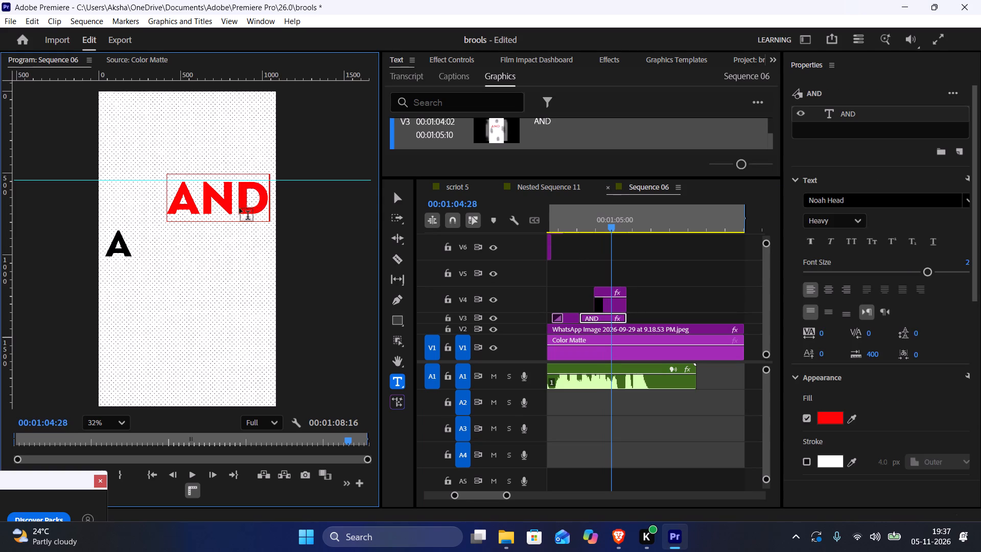
double_click(239, 209)
text(!)))
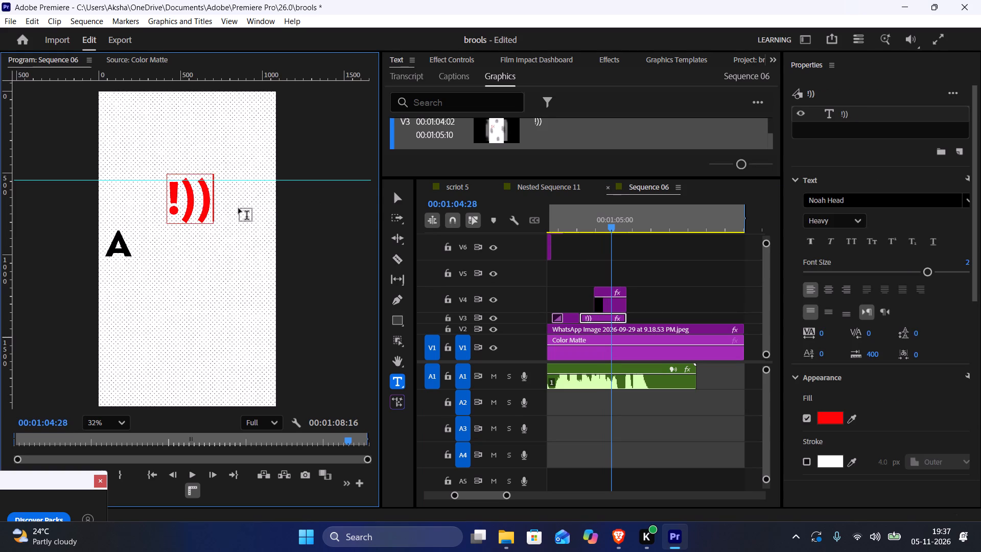
key(BackSpace)
key(BackSpace)
key(BackSpace)
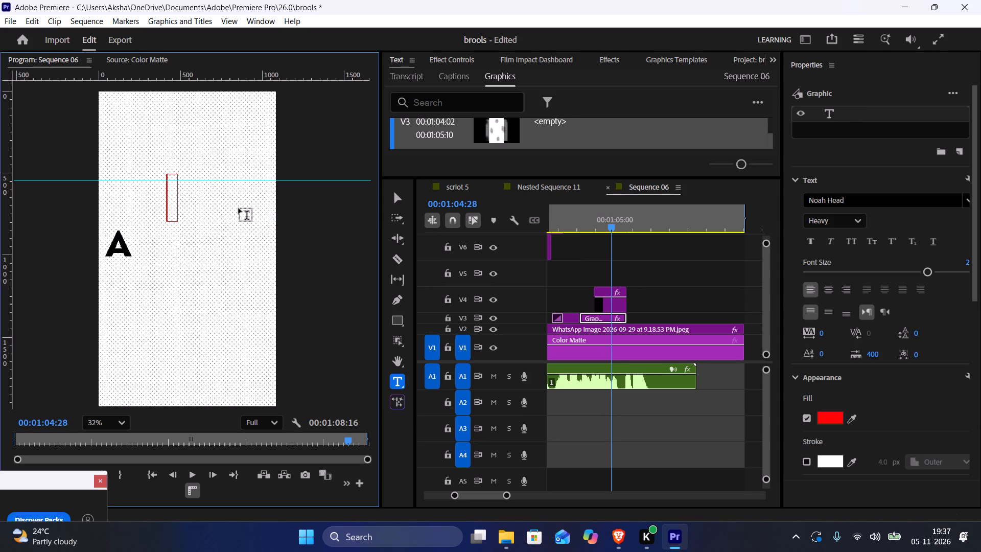
key(shift+percent)
key(BackSpace)
key(shift+dollar)
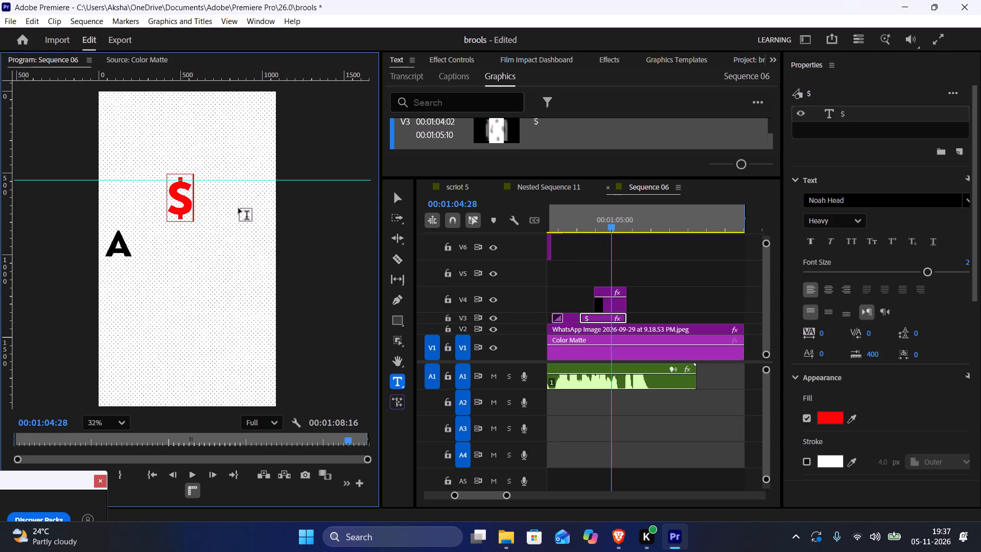
text(100)
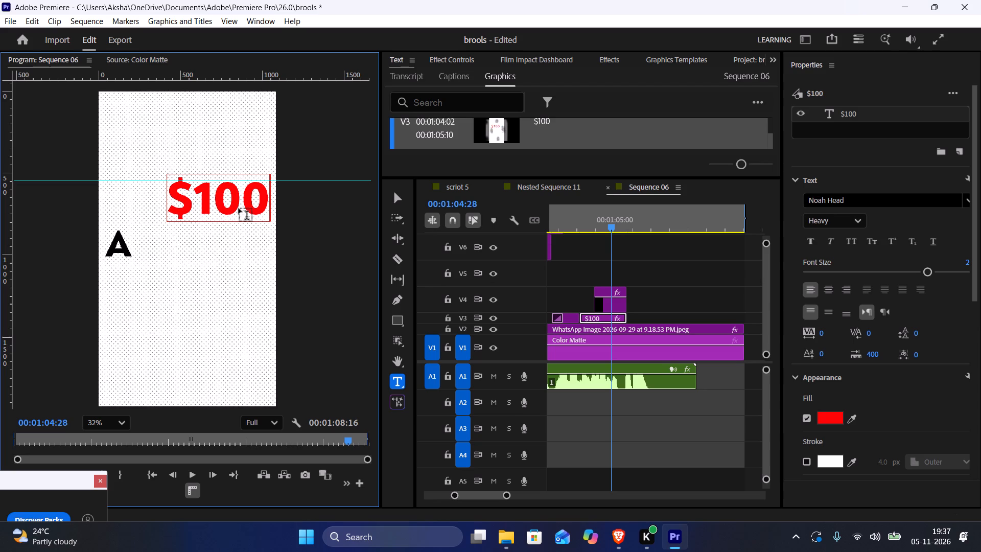
Change the text of the pasted A title on V4 to DOLLARS.
click(606, 310)
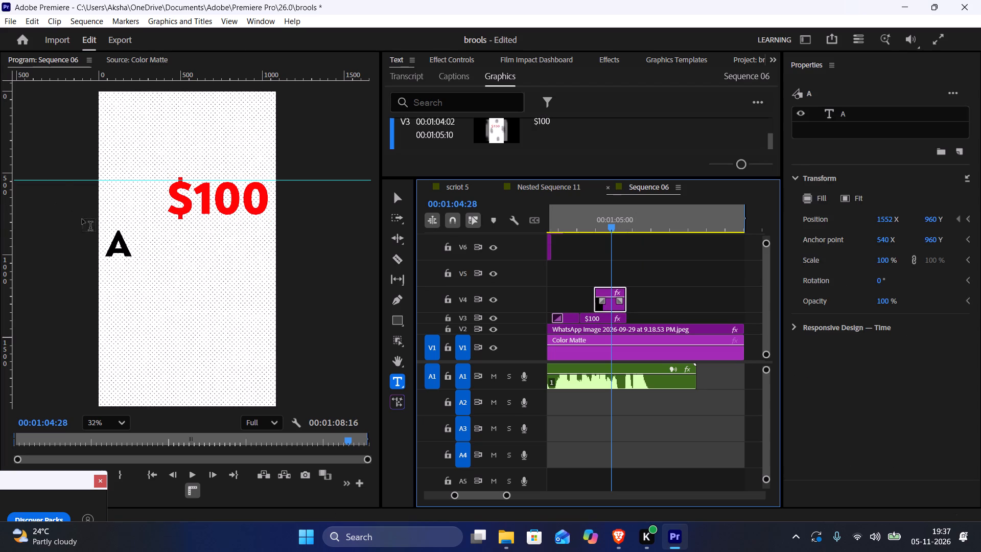
double_click(118, 243)
text(Do)
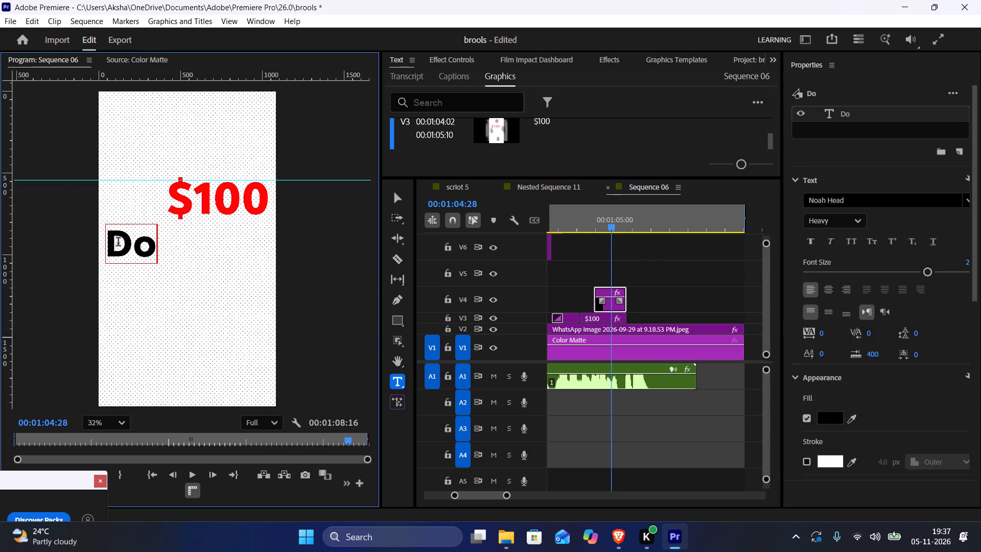
key(BackSpace)
text(OLL)
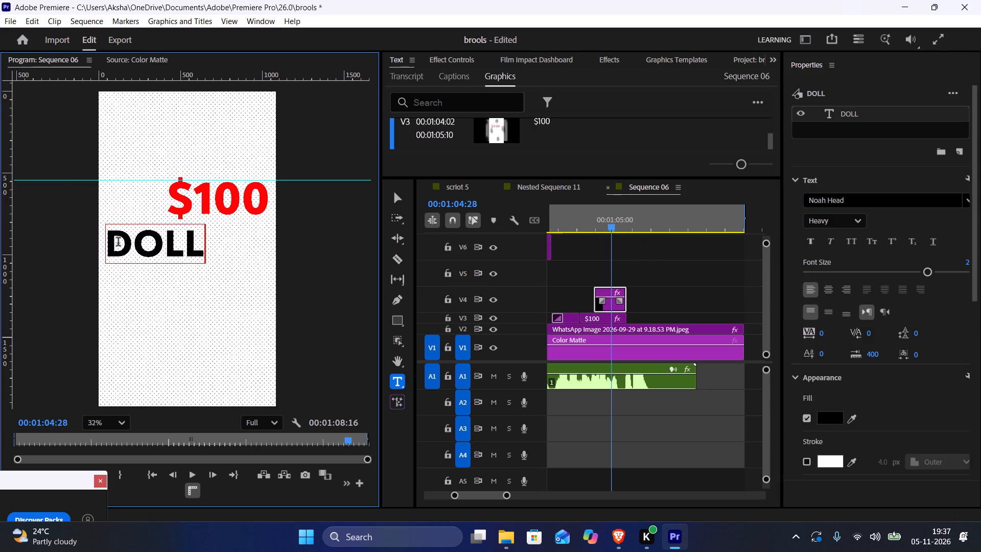
text(ORS)
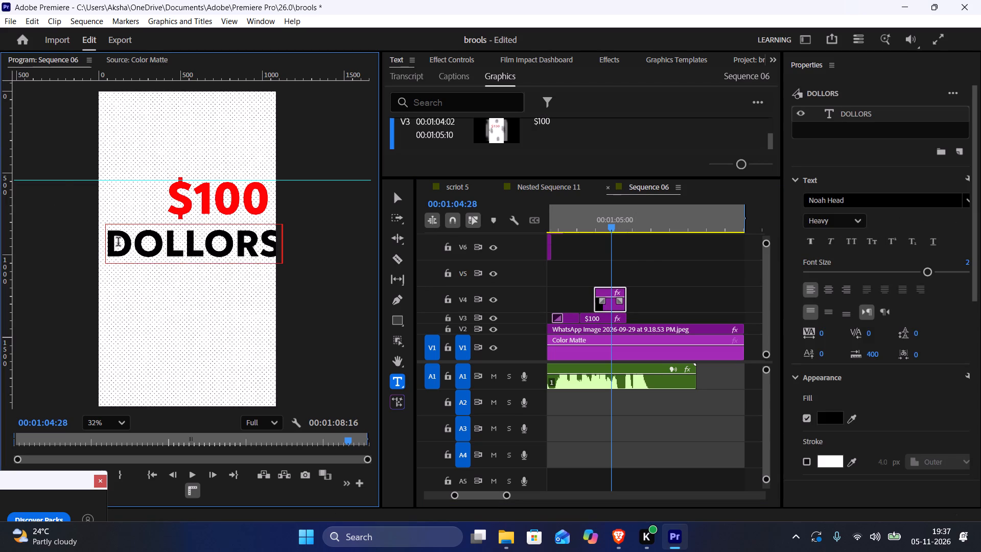
scroll(662, 255, down, 2)
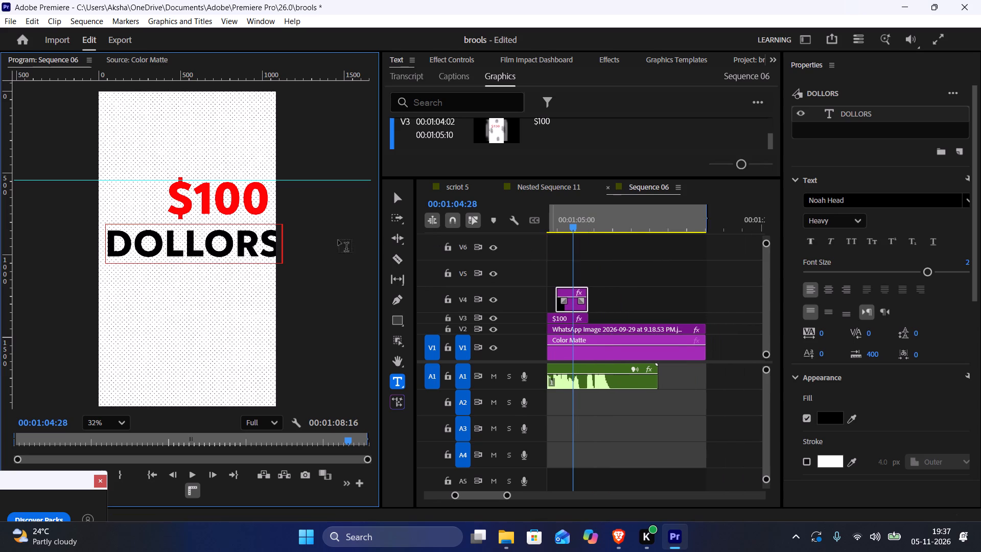
click(218, 241)
key(BackSpace)
key(shift+a)
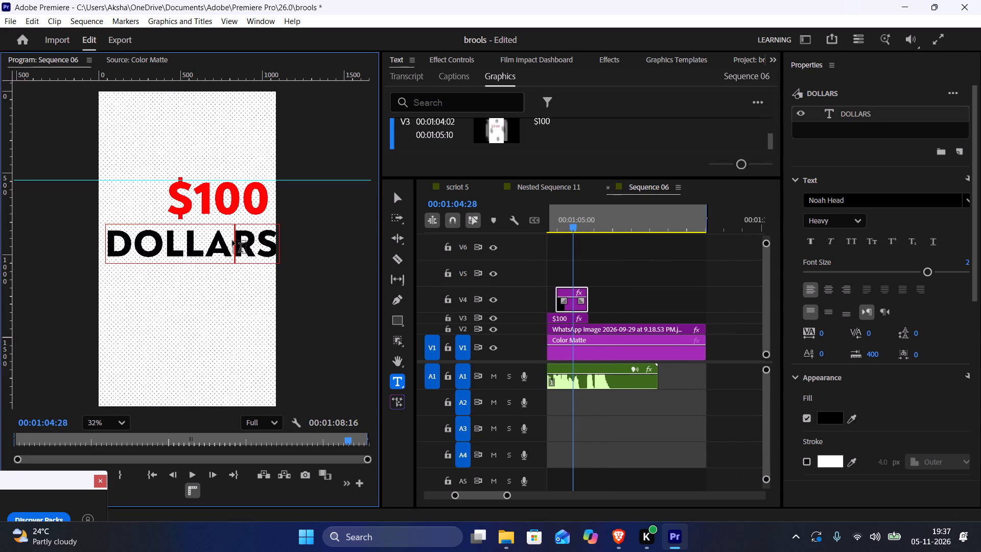
Switch to the browser to check the closing line of Script 7 in the New Video Script document, and return to Premiere.
key(alt+Tab)
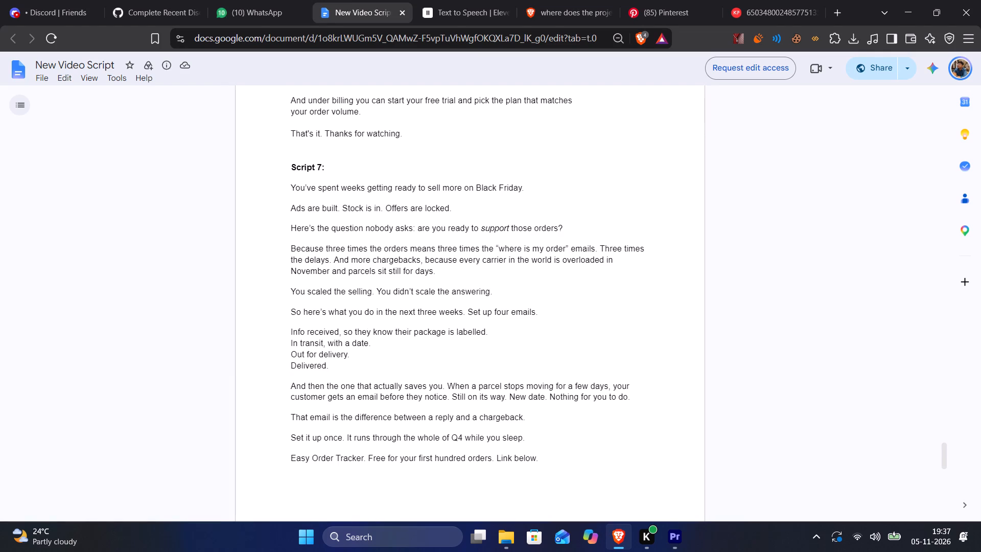
key(alt+Tab)
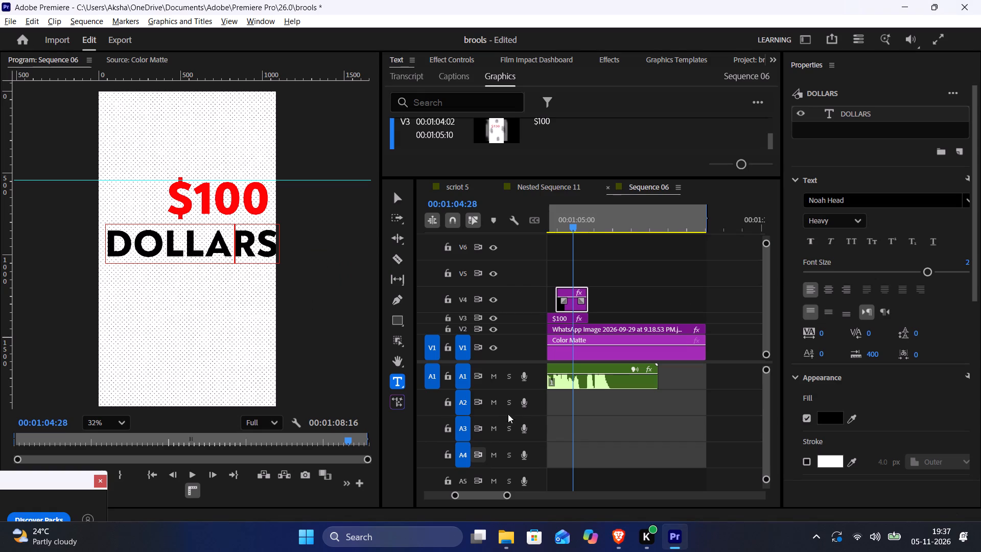
Switch briefly to the script in the browser, and change the $100 title on V3 to 100.
click(221, 247)
key(alt+Tab)
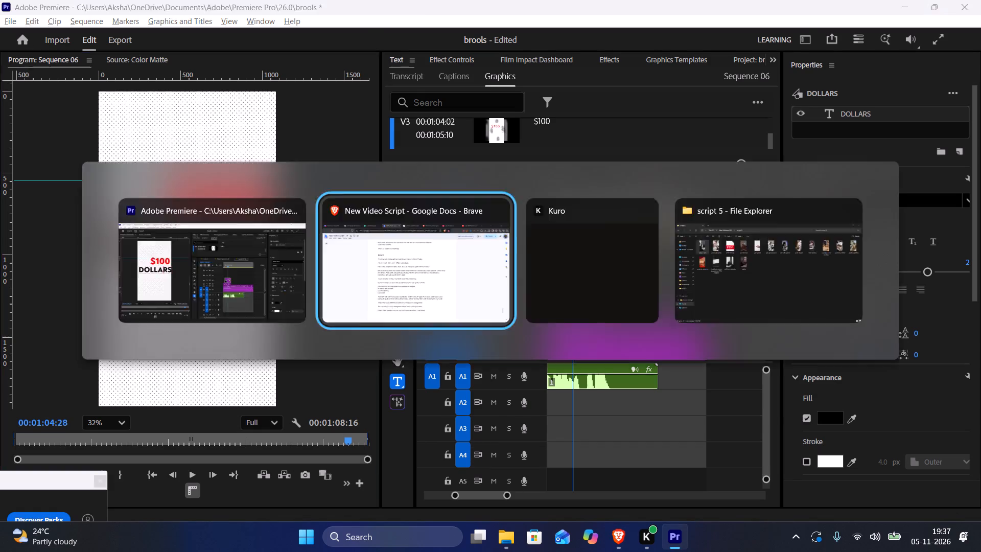
key(alt+Tab)
click(187, 202)
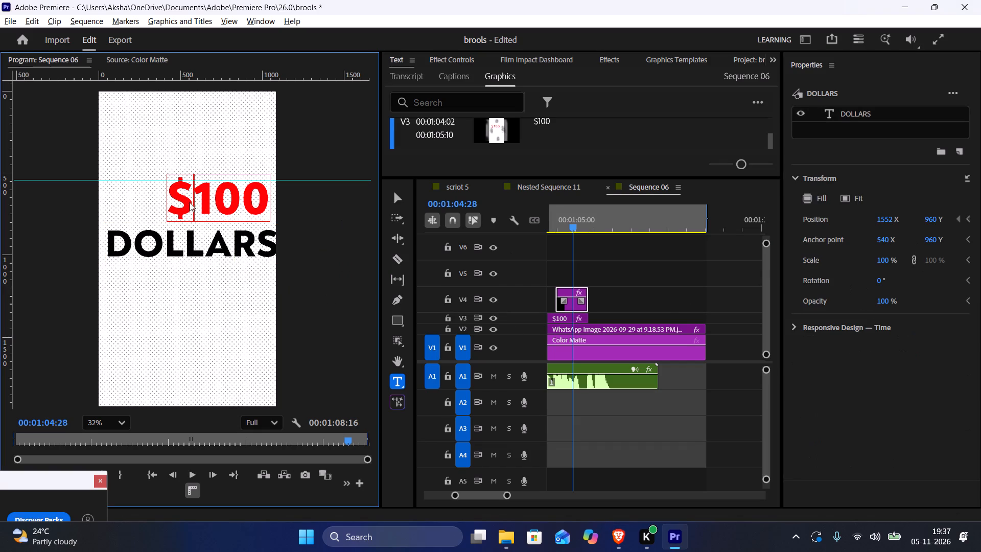
key(BackSpace)
key(BackSpace)
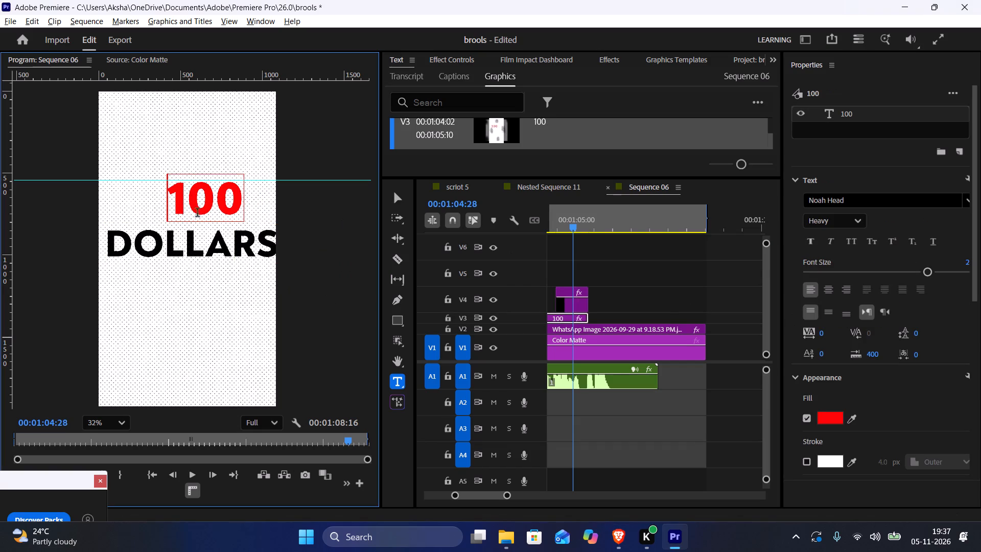
Change the text of the DOLLARS title on V4 to ORDERS.
double_click(185, 228)
key(ctrl+o)
key(ctrl+r)
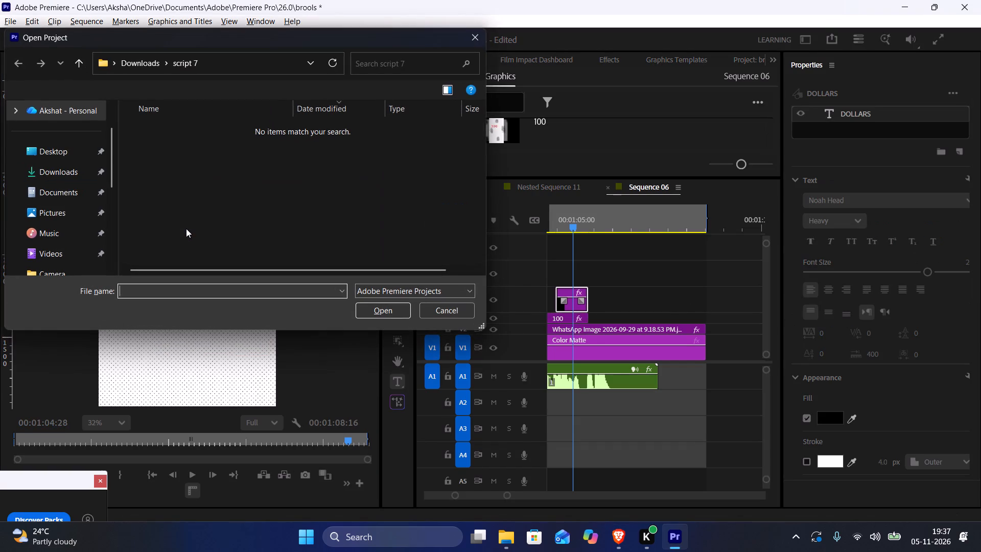
click(471, 318)
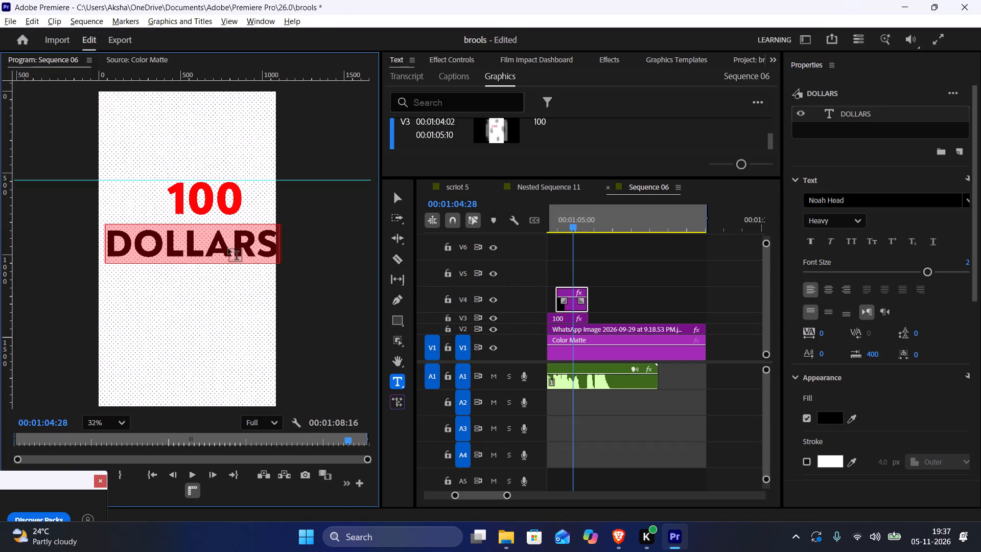
text(ORDER)
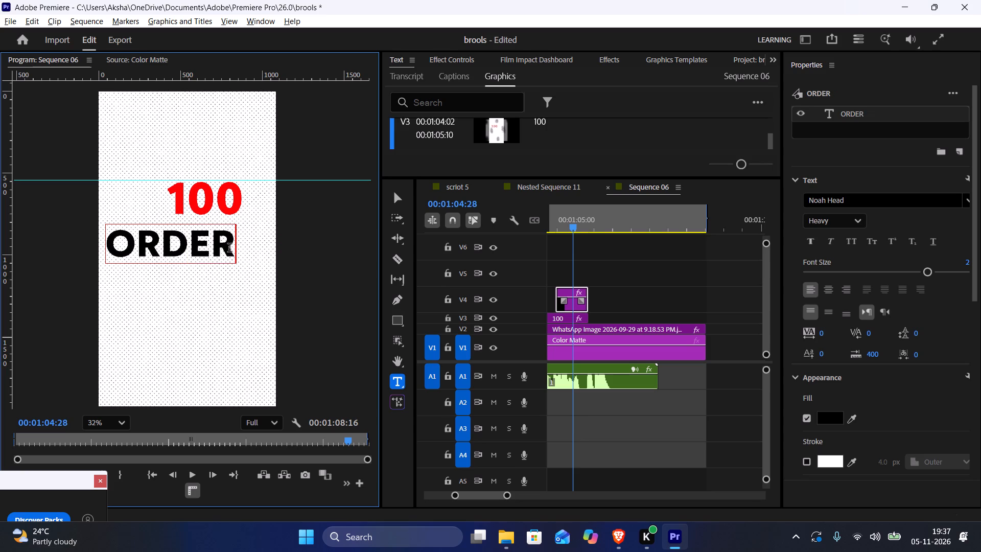
key(shift+s)
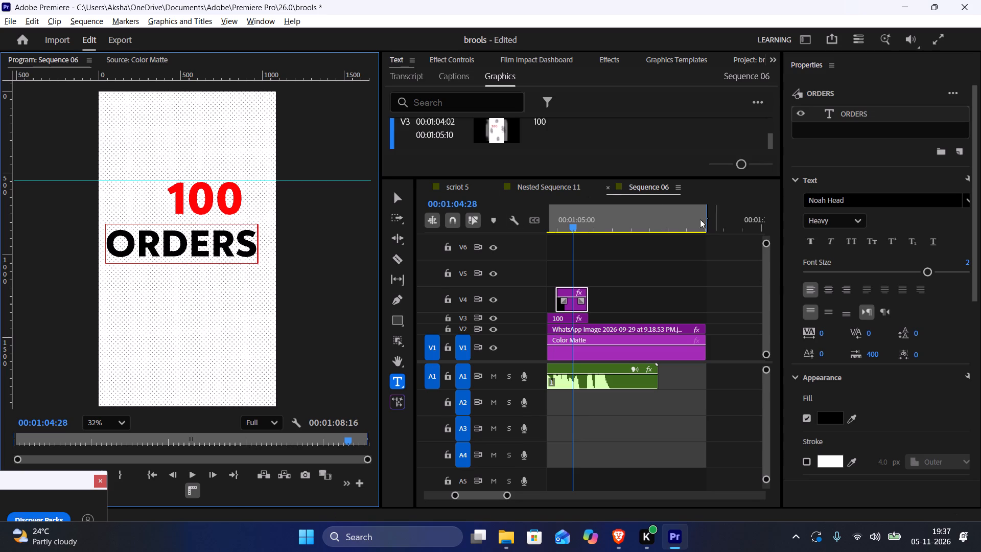
Scrub and play the change from the easyordertracker.co logo to the FREE title around 00:01:03:11 to check their overlap.
click(633, 267)
click(569, 224)
scroll(569, 224, up, 4)
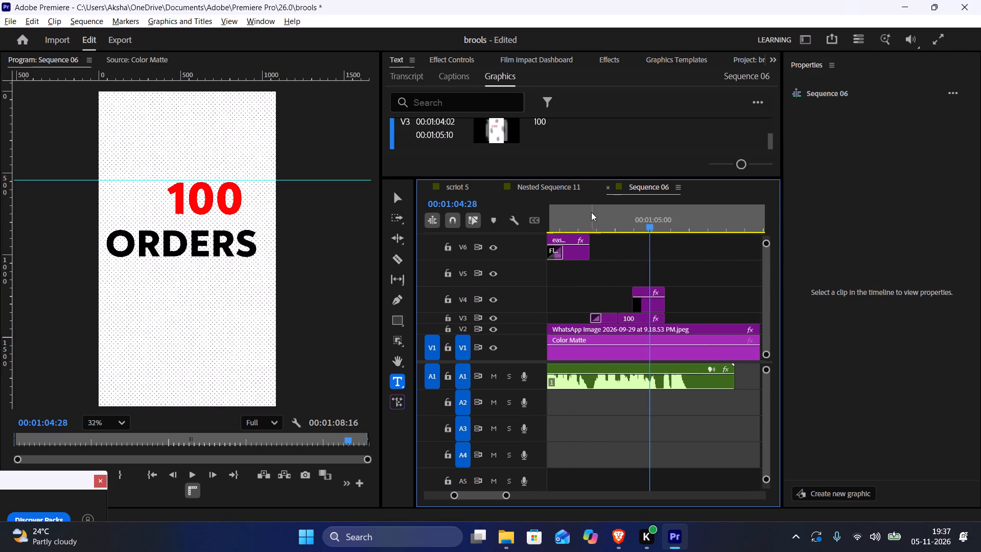
drag(593, 211, 599, 211)
key(space)
key(space)
drag(600, 211, 569, 207)
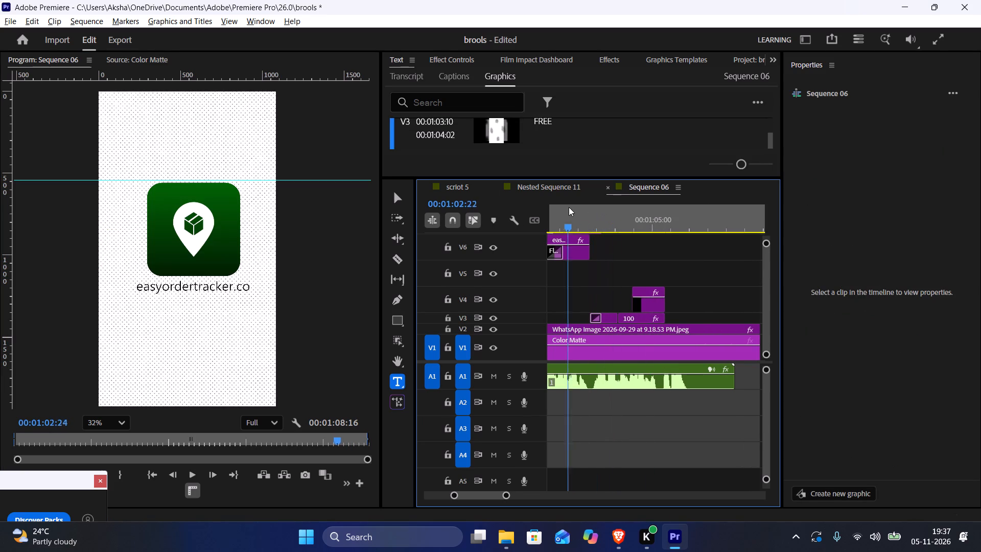
drag(569, 207, 594, 222)
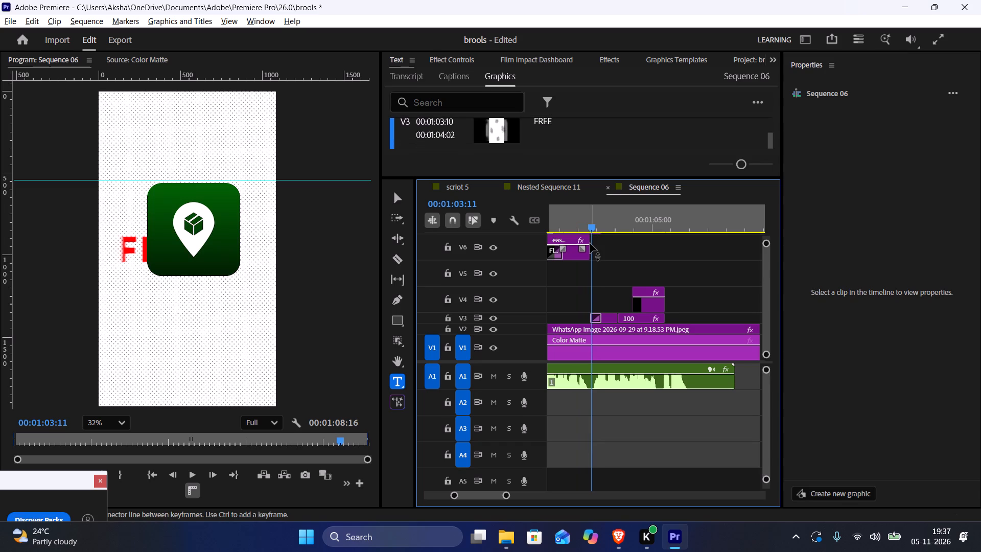
key(space)
key(space)
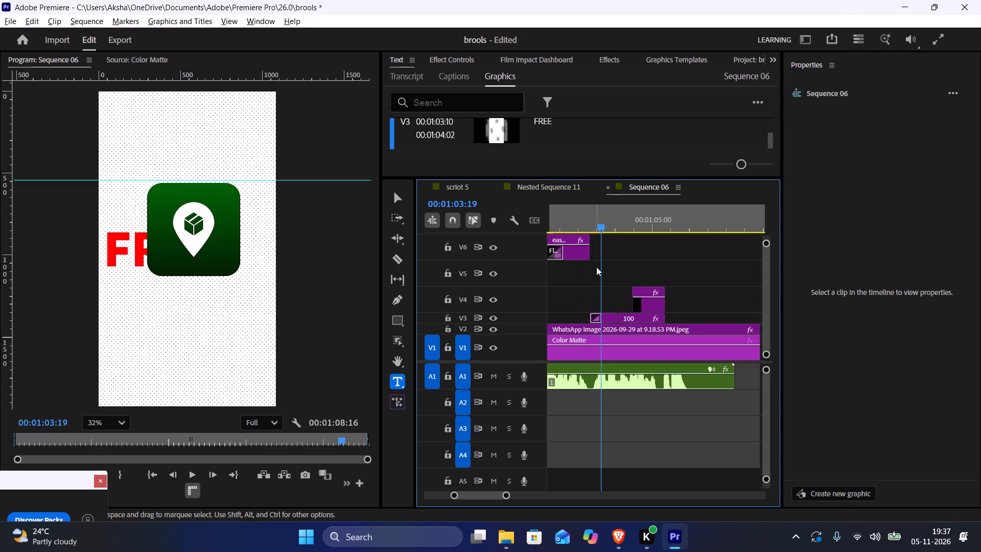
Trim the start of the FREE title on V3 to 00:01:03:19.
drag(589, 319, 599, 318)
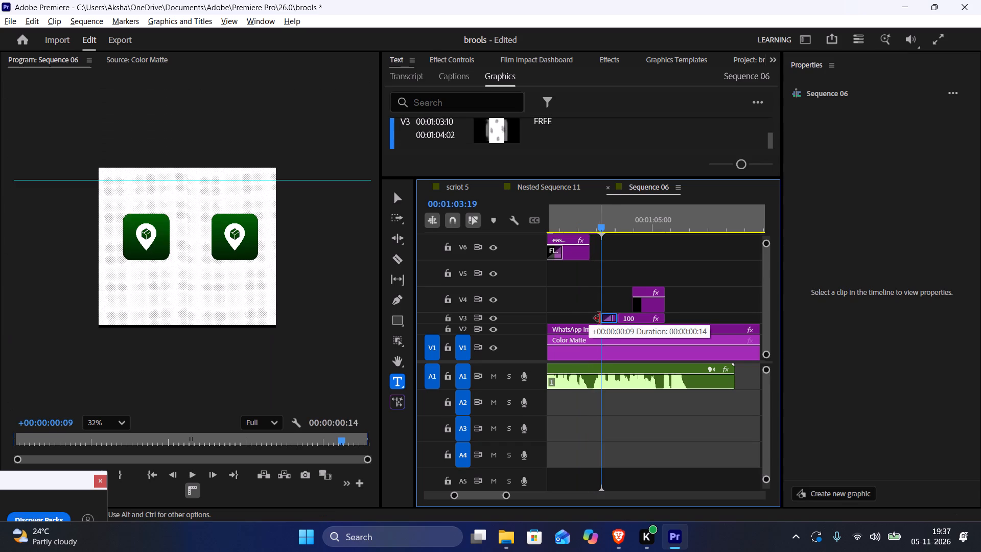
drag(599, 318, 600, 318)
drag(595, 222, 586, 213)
Trim the V7 logo clip's end to meet the V6 clip's end at 00:01:03:10, and extend the FREE title's start back to it.
key(grave)
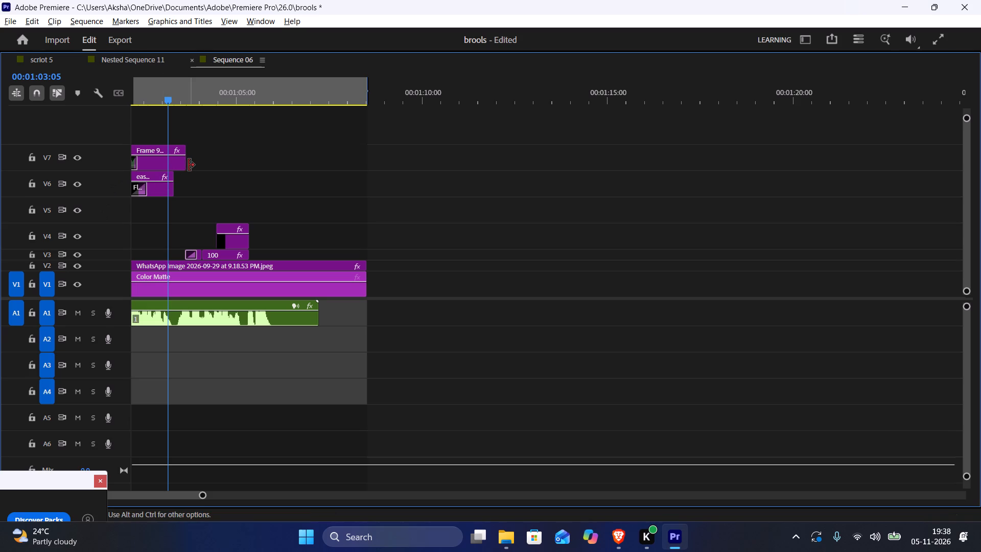
drag(188, 165, 178, 163)
drag(186, 252, 192, 245)
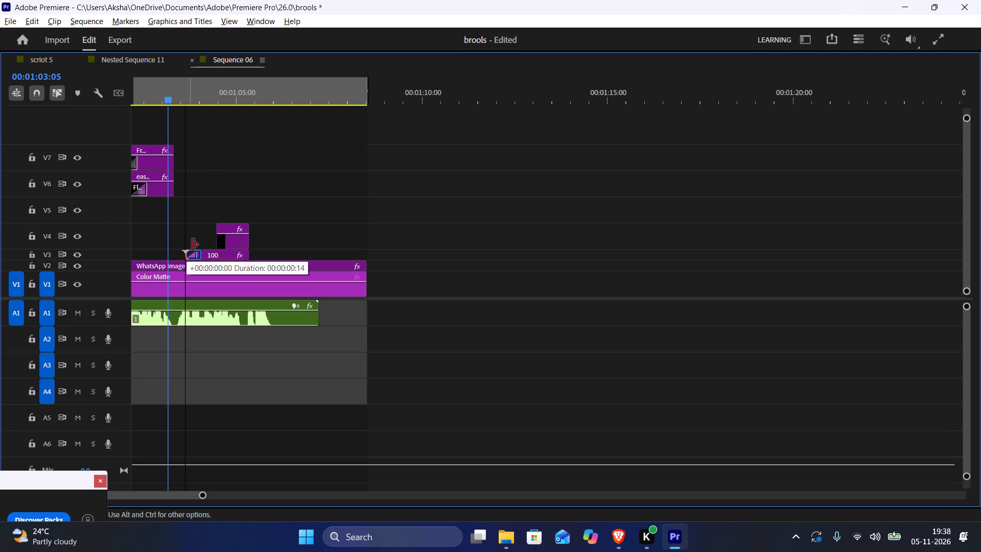
drag(192, 245, 176, 242)
key(grave)
Play the section from 00:01:03:05 past the 100 ORDERS titles to check their timing against the voiceover.
key(space)
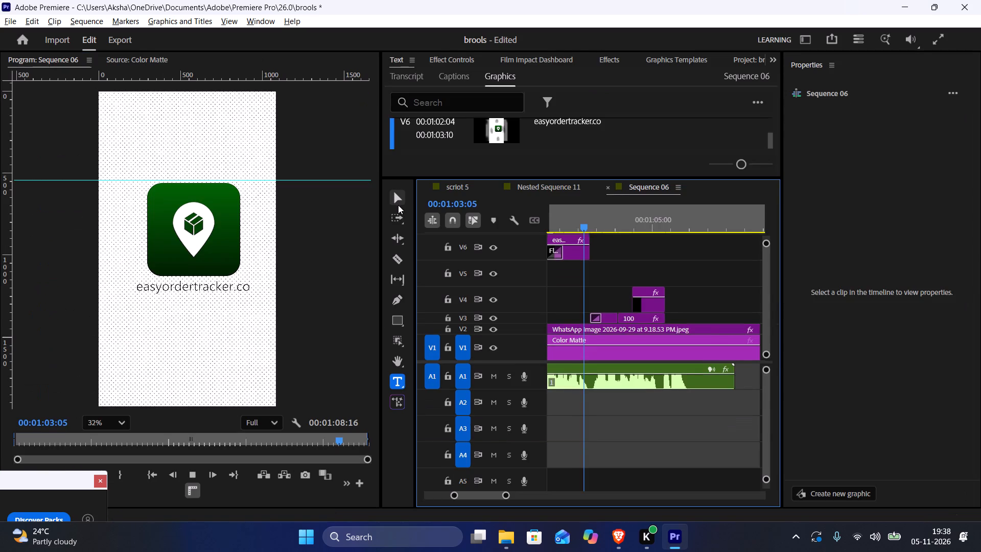
key(space)
key(space)
key(space)
key(space)
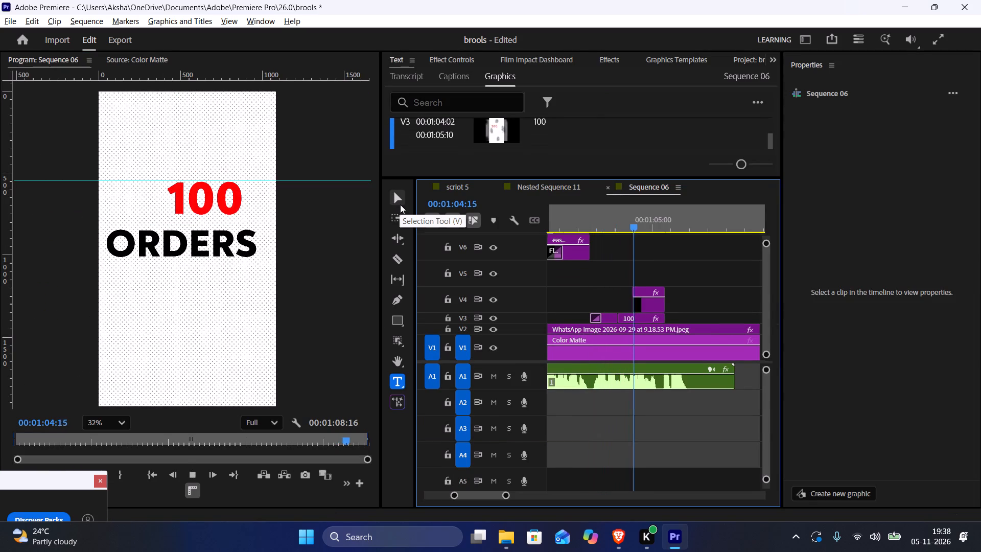
key(space)
key(space)
key(space)
key(space)
key(space)
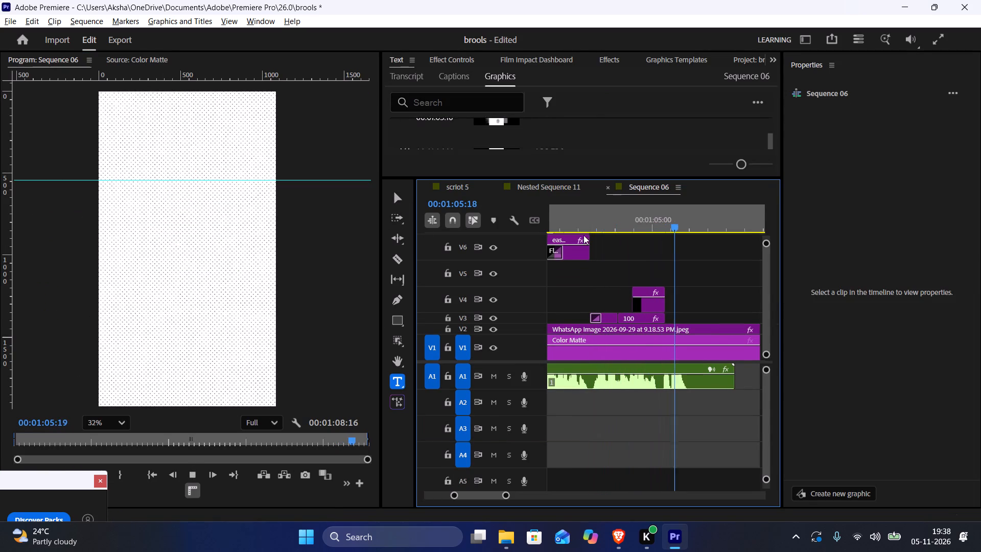
Copy the NEW and DATE titles near 00:00:52:06 and paste them on V3 and V4 at 00:01:05:10, directly after 100 ORDERS.
drag(622, 189, 655, 210)
drag(658, 220, 664, 222)
scroll(630, 258, up, 9)
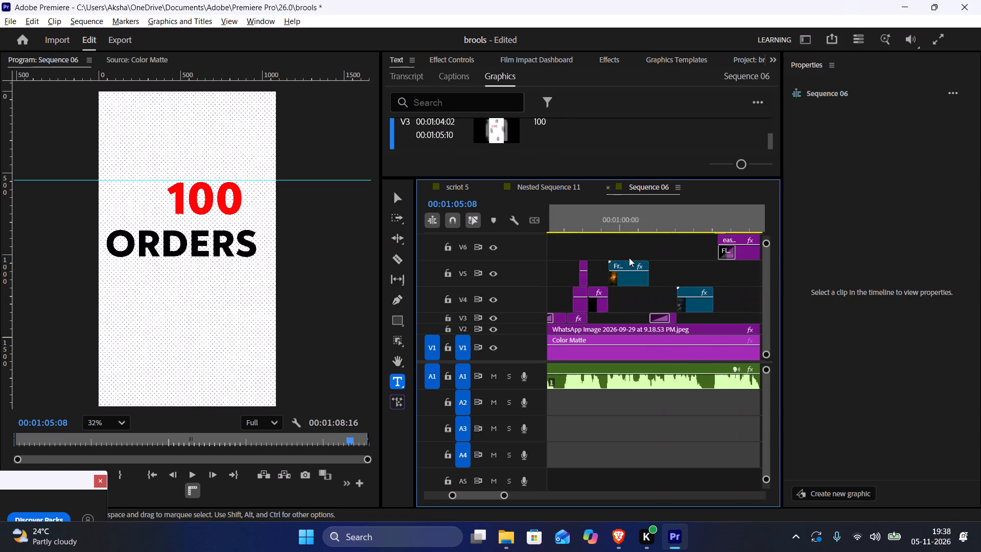
scroll(629, 258, up, 17)
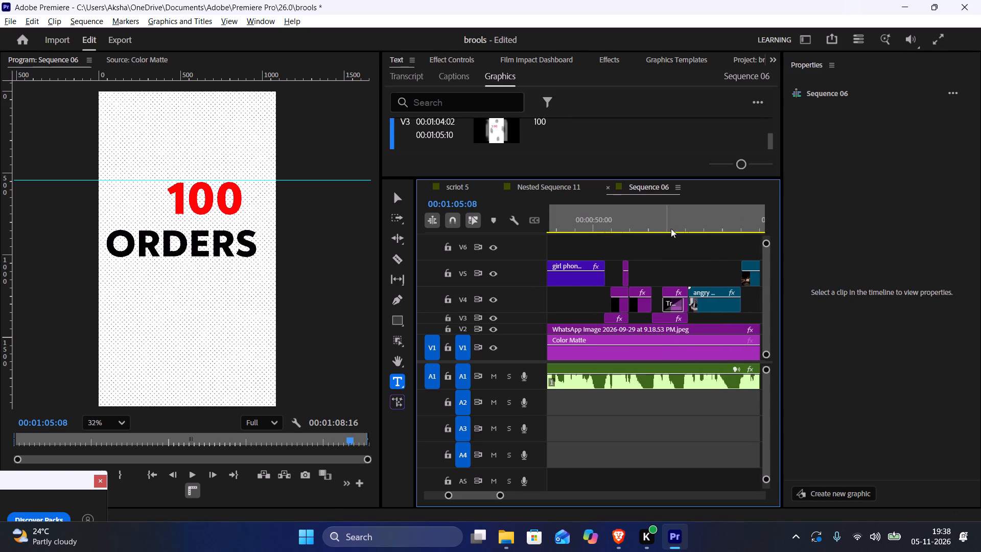
drag(670, 234, 681, 229)
drag(683, 225, 677, 225)
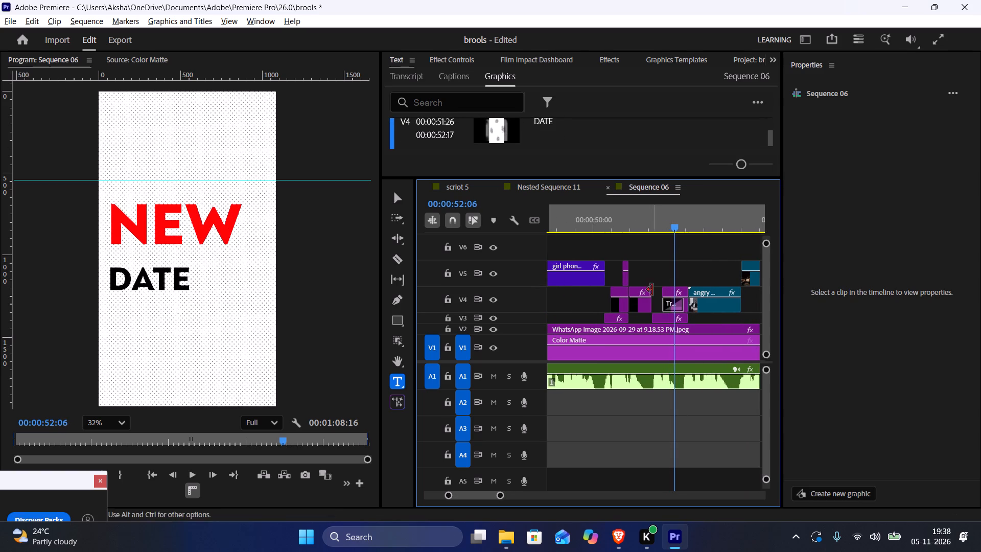
drag(660, 266, 665, 318)
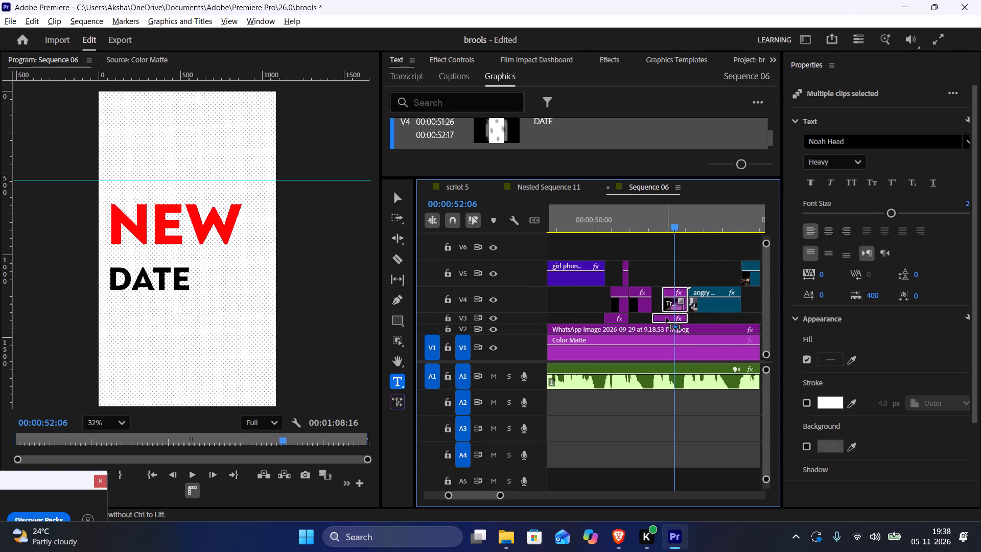
key(ctrl+c)
scroll(735, 316, down, 20)
scroll(735, 316, down, 7)
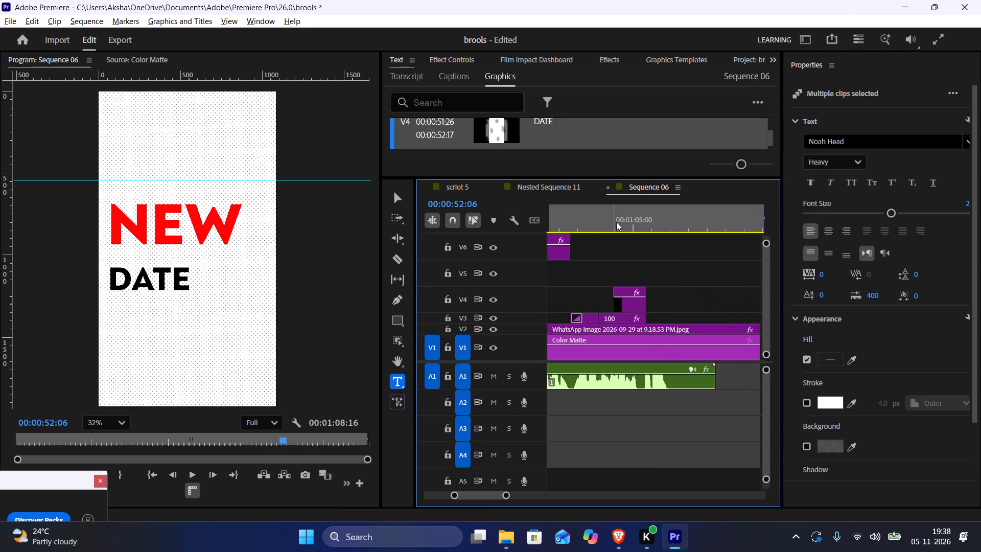
drag(631, 219, 650, 234)
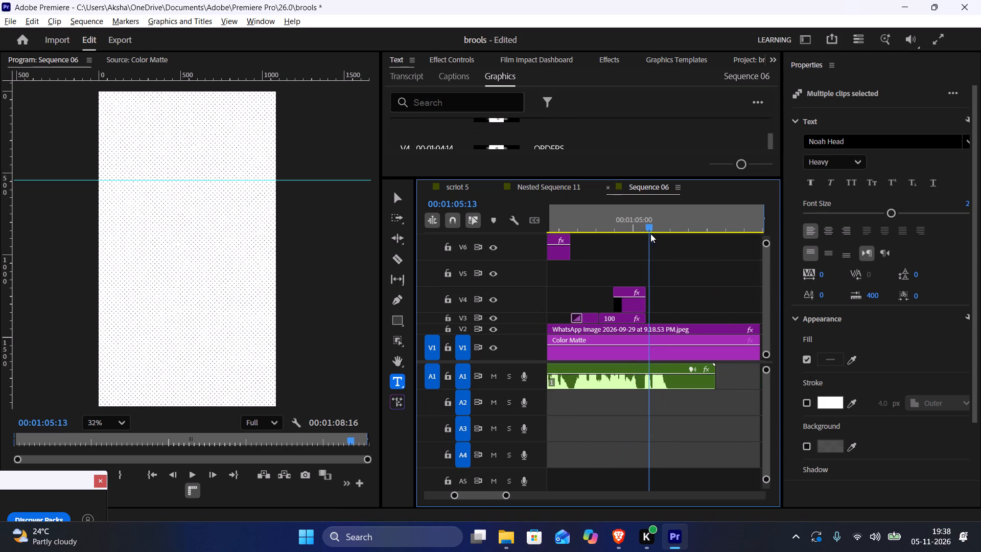
drag(650, 234, 649, 233)
key(ctrl+v)
Change the text of the pasted NEW title on V3 to LINK.
click(670, 220)
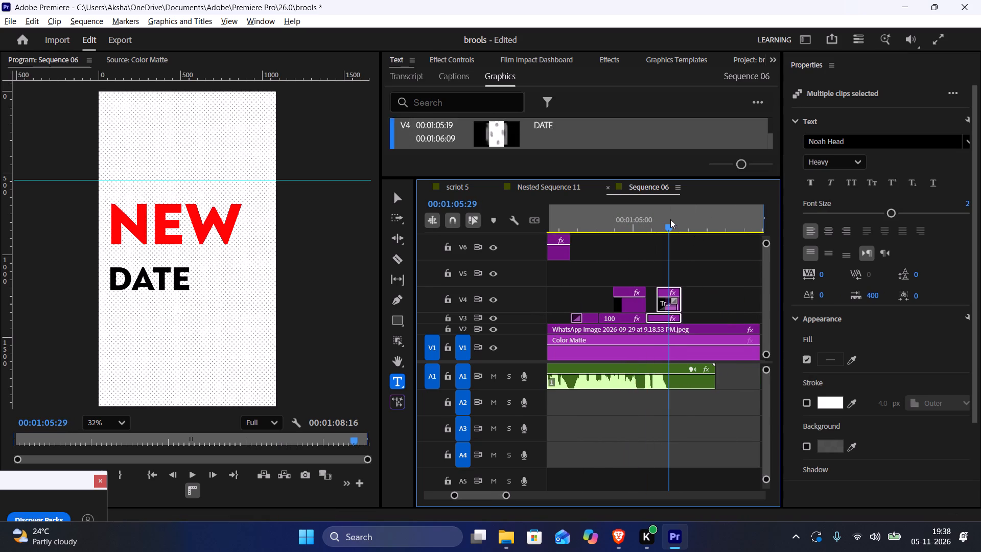
double_click(170, 228)
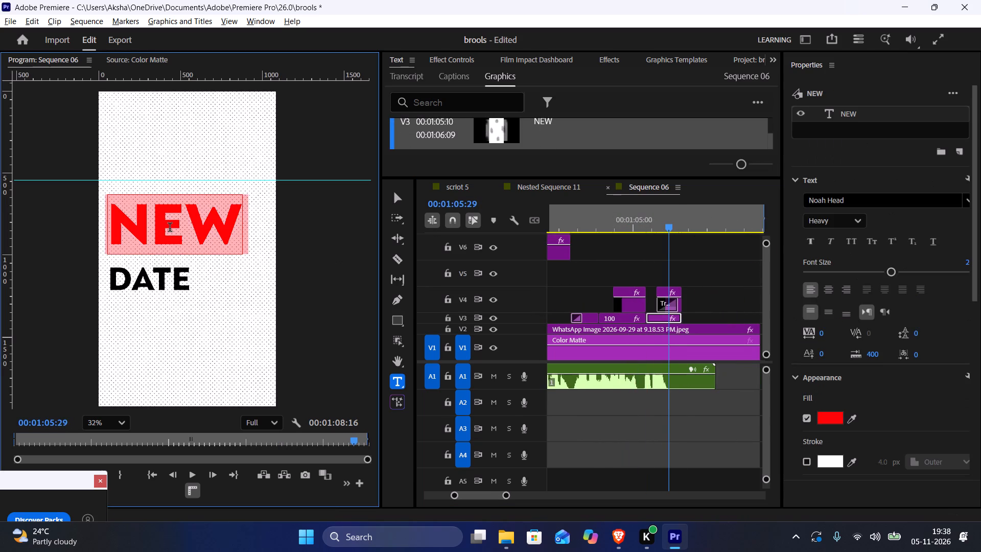
text(LIBN)
key(shift+BackSpace)
key(shift+BackSpace)
text(N K)
key(BackSpace)
key(BackSpace)
key(shift+k)
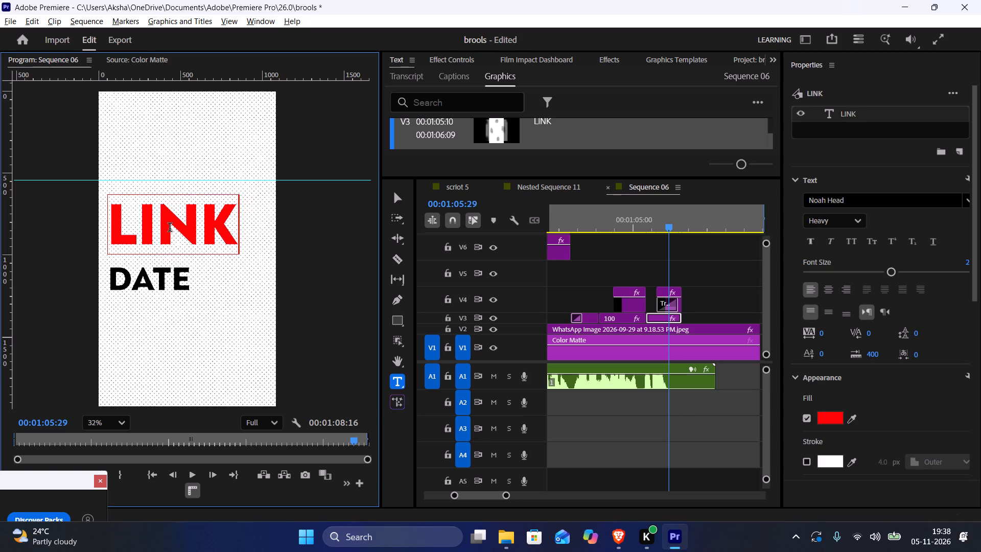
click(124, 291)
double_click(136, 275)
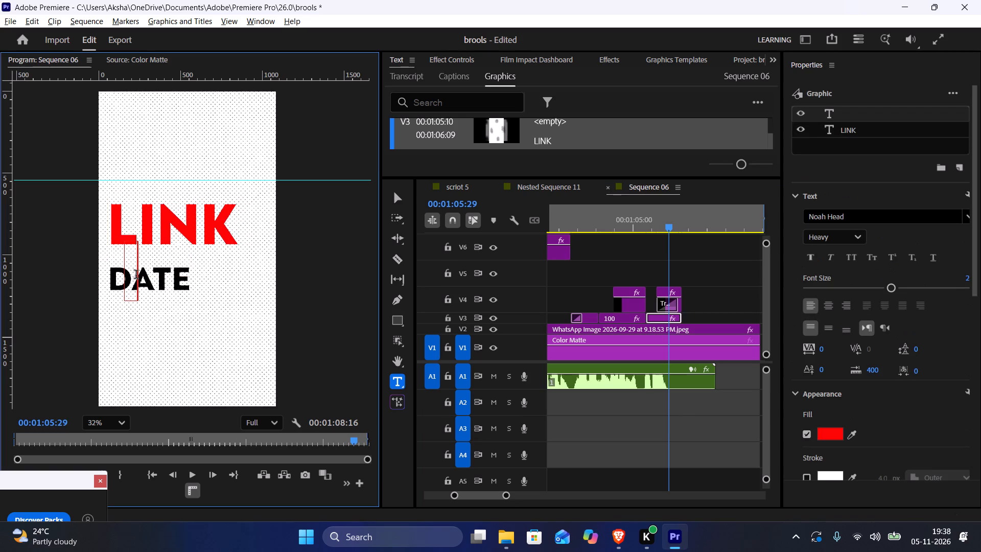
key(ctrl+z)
Change the text of the pasted DATE title on V4 to BELOW.
double_click(183, 257)
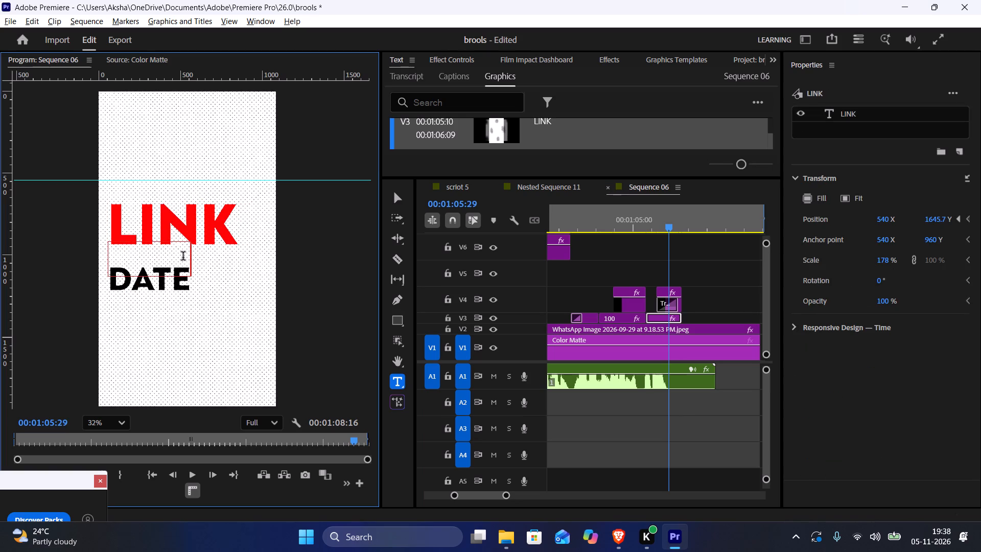
double_click(183, 257)
double_click(168, 257)
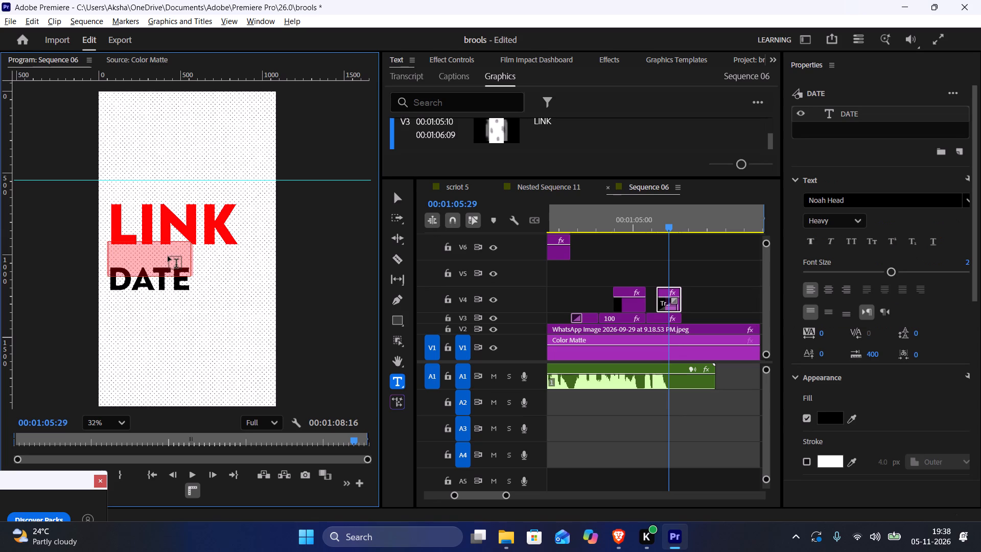
text(BE)
text(LOW)
Play the sequence from the LINK BELOW titles to its end, and restart playback from the beginning to review the edit.
click(718, 260)
key(space)
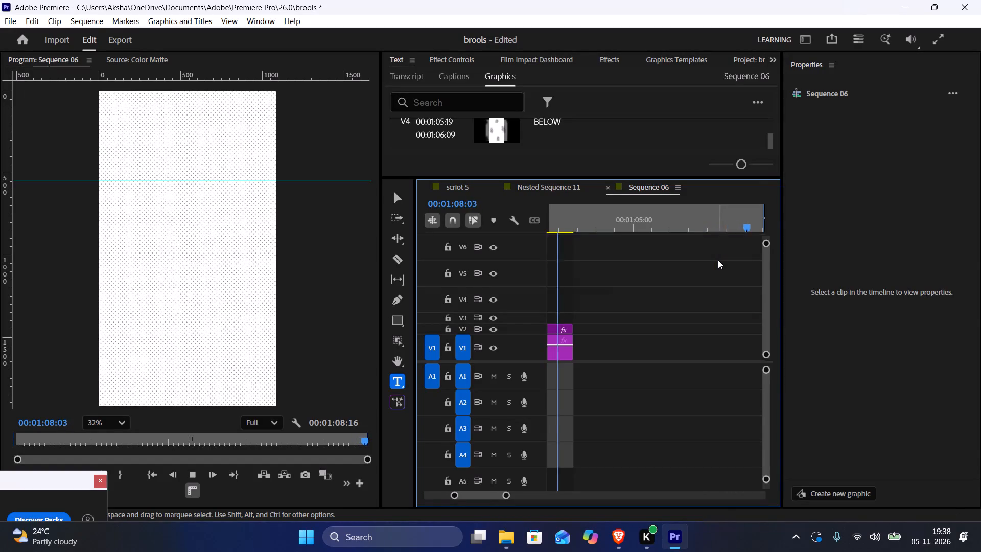
key(space)
scroll(718, 260, down, 1)
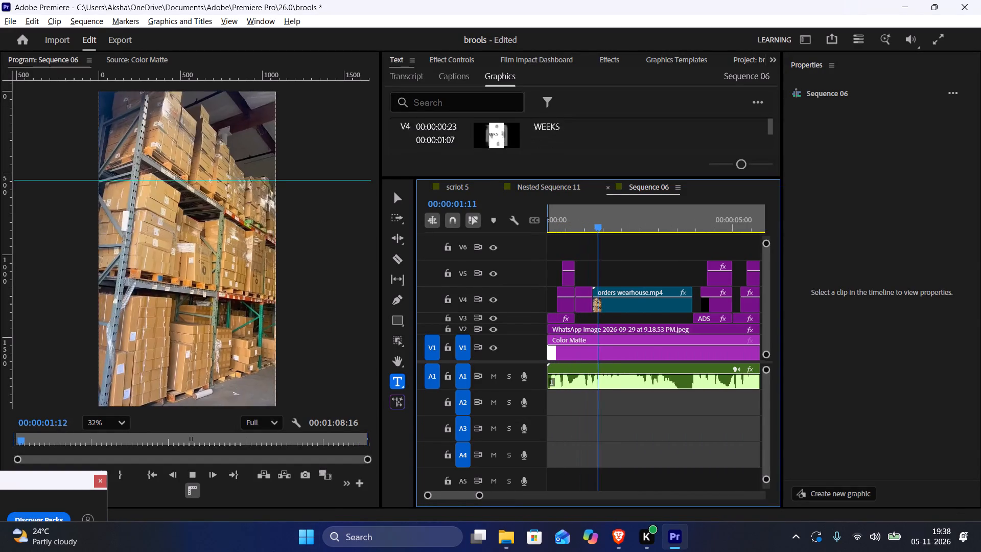
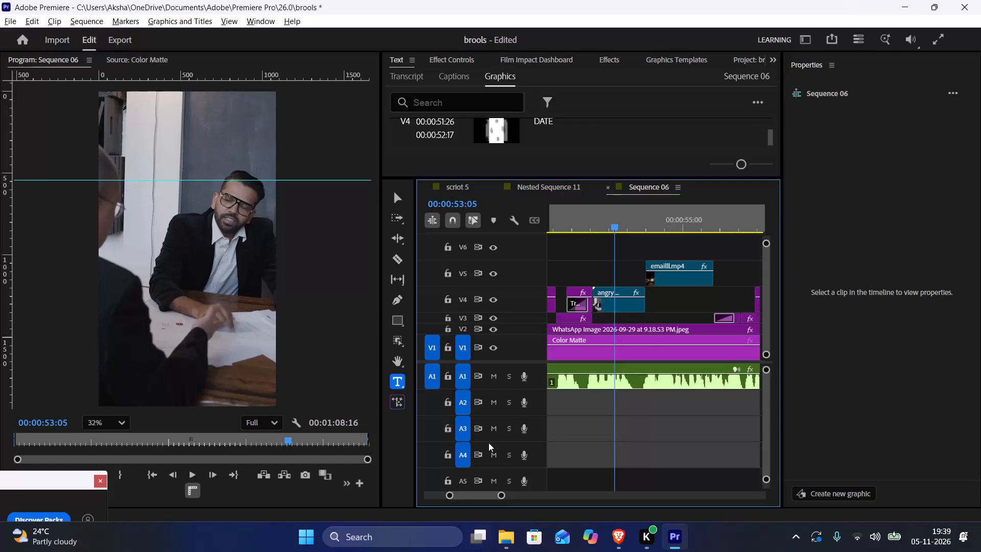
Change the text of the EMAILS title on V4, running from 00:00:50:29 to 00:00:51:18, to WAY.
scroll(549, 426, up, 6)
drag(678, 224, 649, 242)
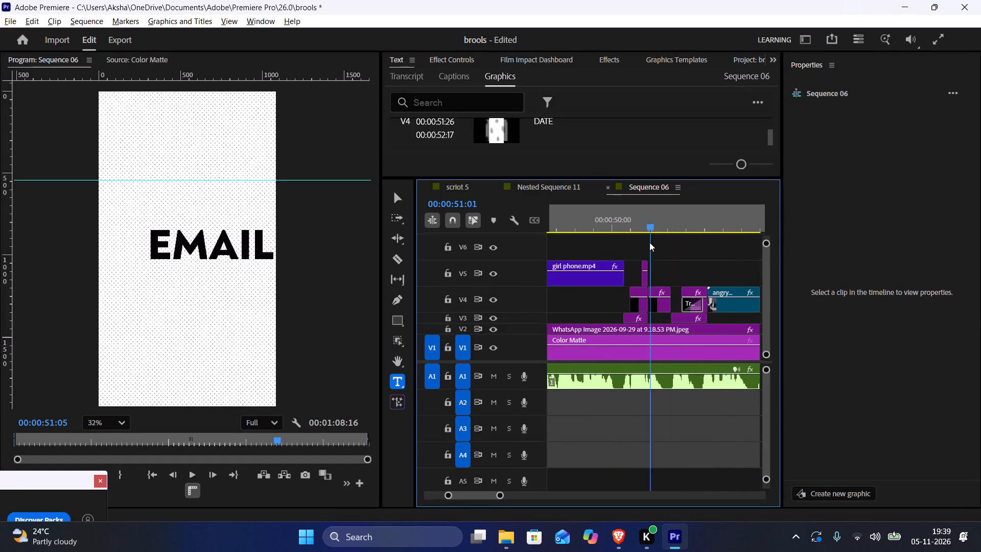
drag(649, 242, 670, 233)
click(218, 221)
double_click(223, 241)
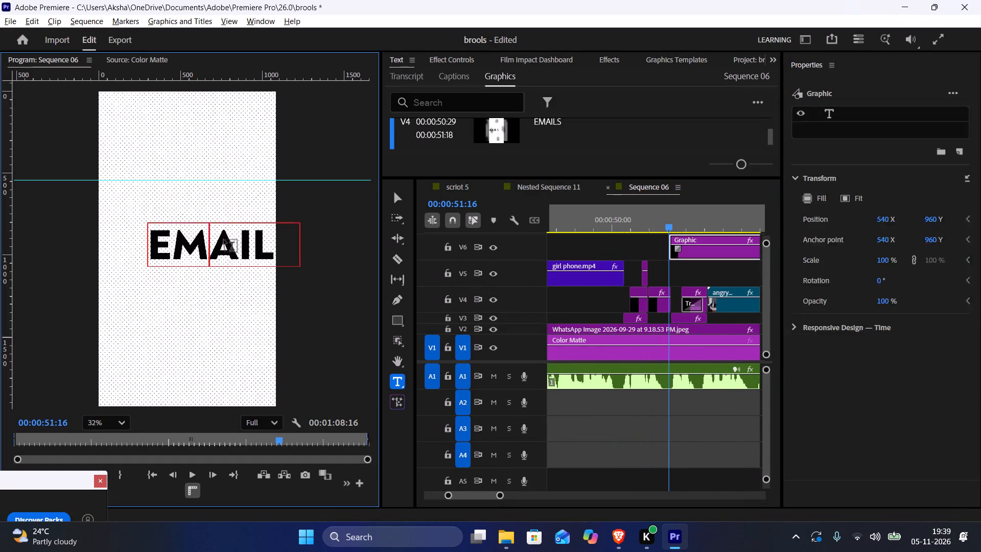
double_click(223, 241)
text(WAY)
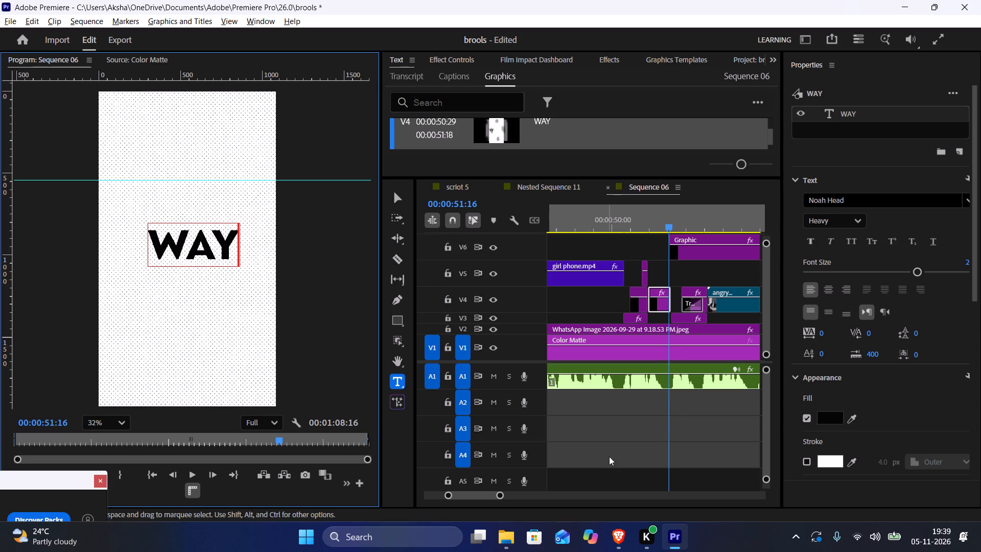
Check the title wording against Script 7 in the New Video Script document in the browser.
click(661, 535)
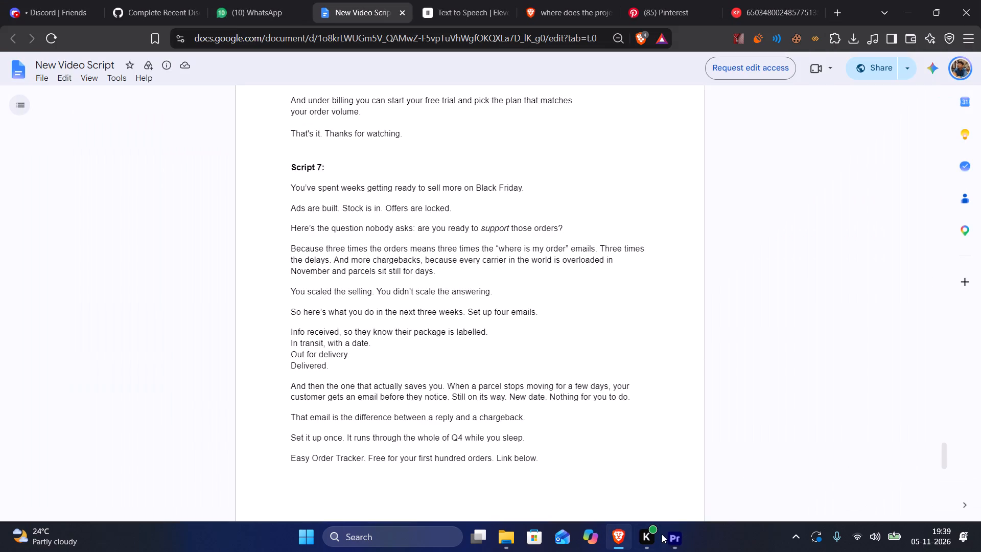